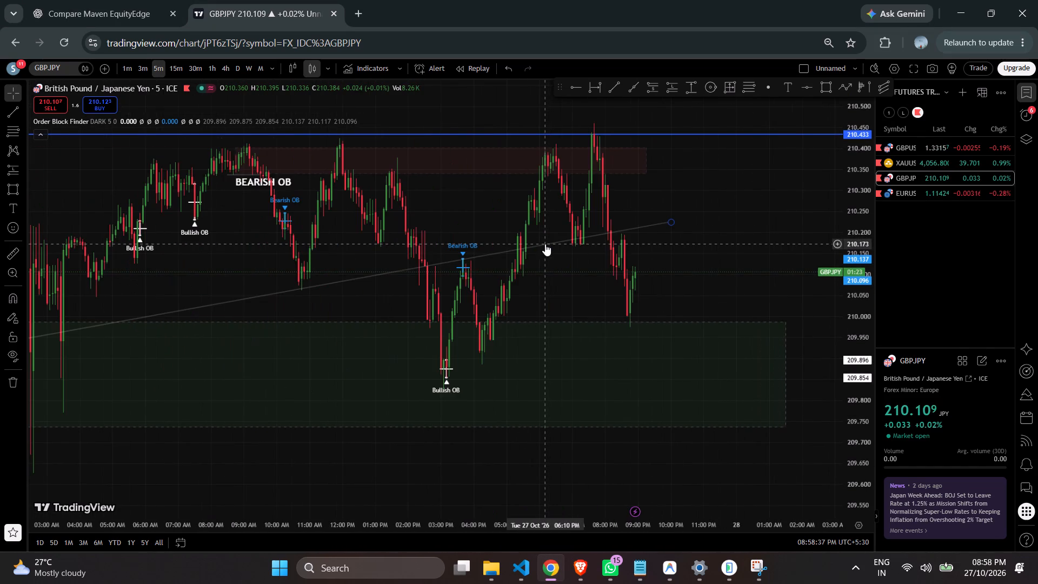
pyautogui.scroll(-4, 592, 241)
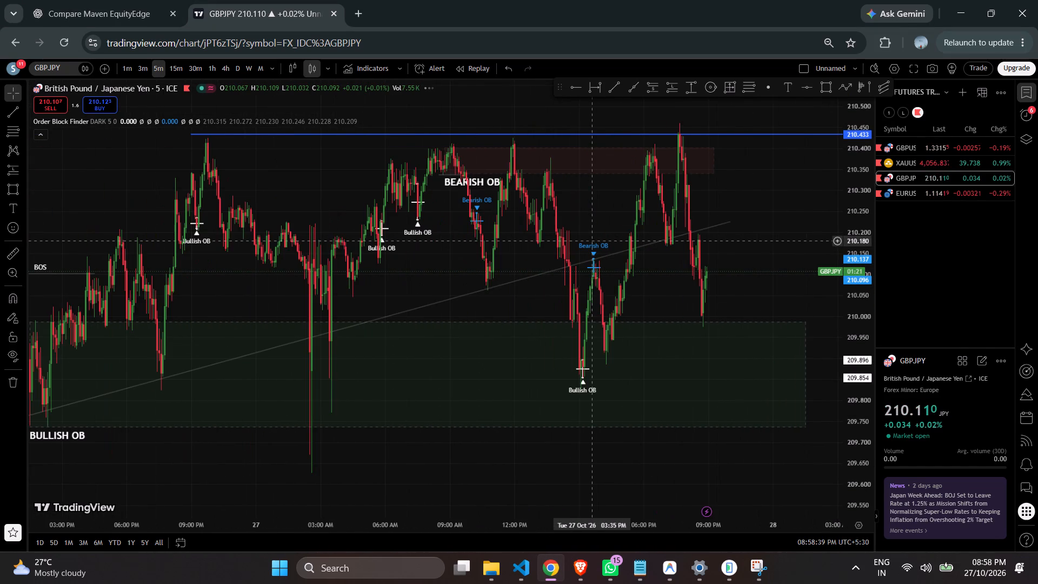
pyautogui.scroll(8, 593, 241)
pyautogui.scroll(-1, 587, 239)
pyautogui.scroll(1, 587, 239)
pyautogui.scroll(-1, 587, 239)
pyautogui.scroll(1, 587, 239)
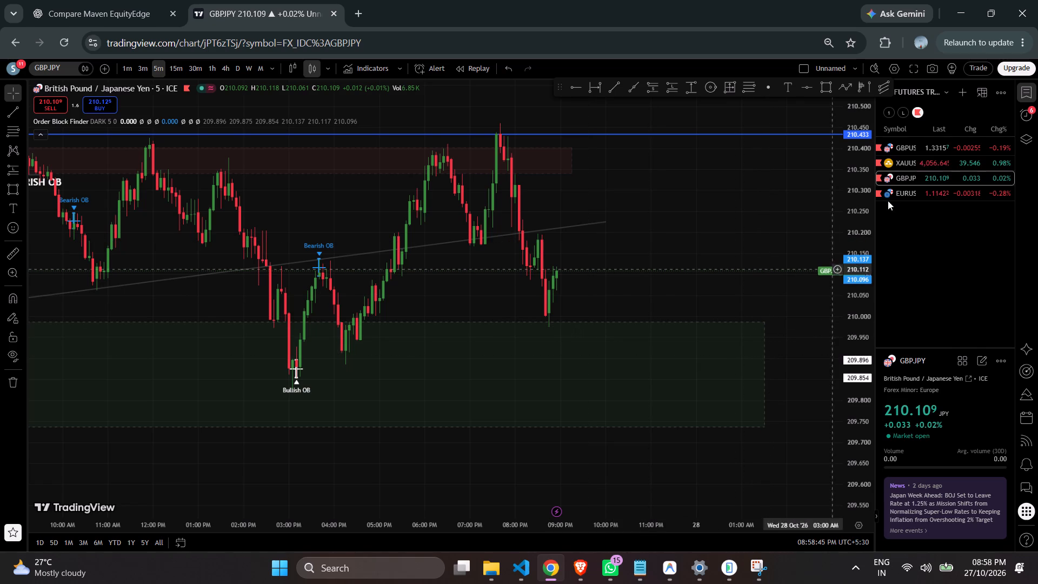
pyautogui.moveTo(862, 161); pyautogui.dragTo(869, 360)
pyautogui.scroll(-4, 766, 274)
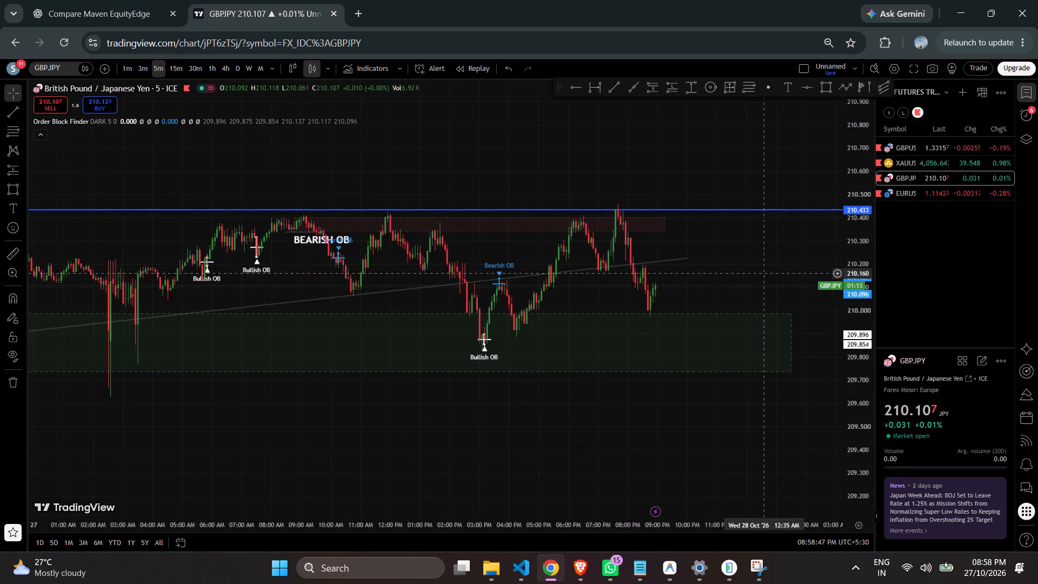
# Open YouTube in a new tab and look through the recommended videos and Shorts on the home feed.
pyautogui.click(90, 0)
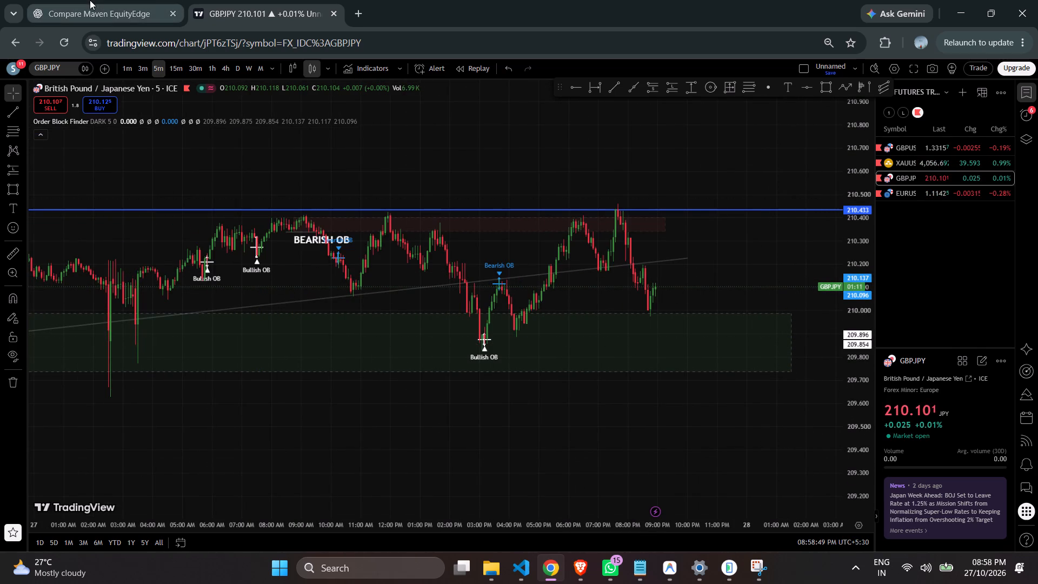
pyautogui.click(352, 7)
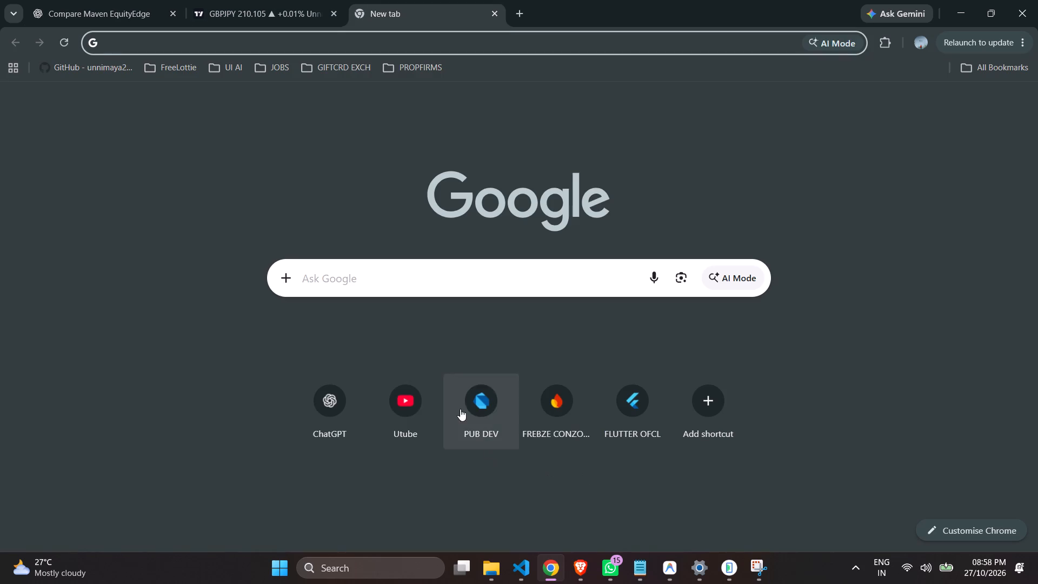
pyautogui.click(401, 420)
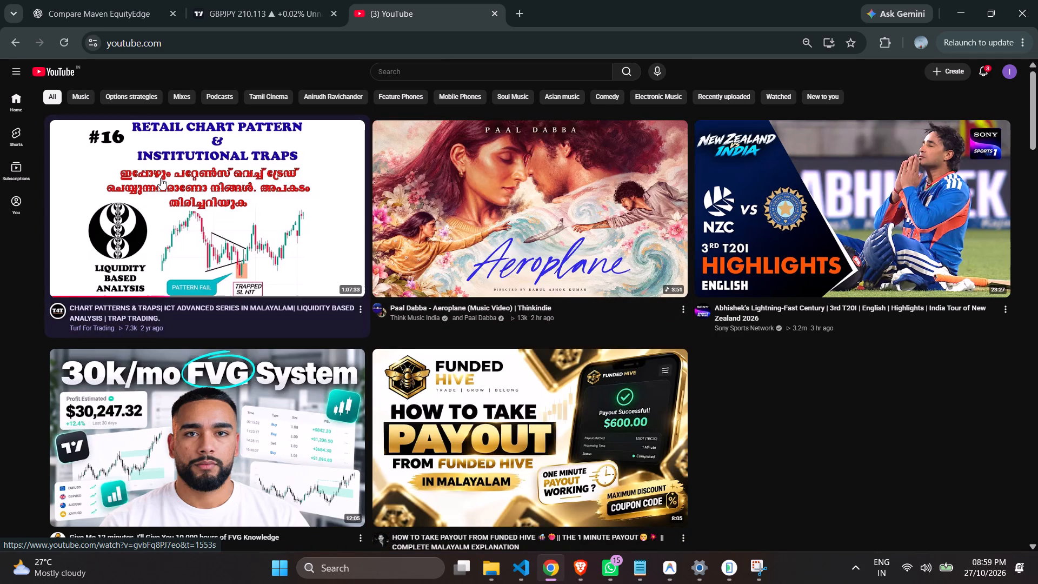
pyautogui.scroll(-1, 167, 182)
pyautogui.scroll(1, 168, 183)
pyautogui.scroll(-3, 169, 186)
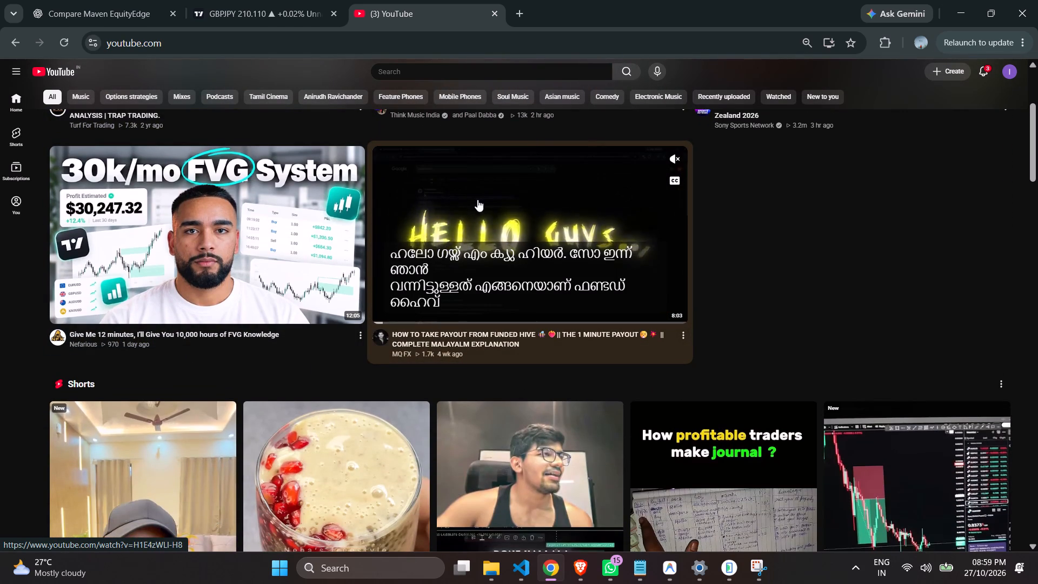
pyautogui.scroll(-1, 477, 206)
pyautogui.scroll(1, 477, 208)
pyautogui.scroll(-2, 477, 210)
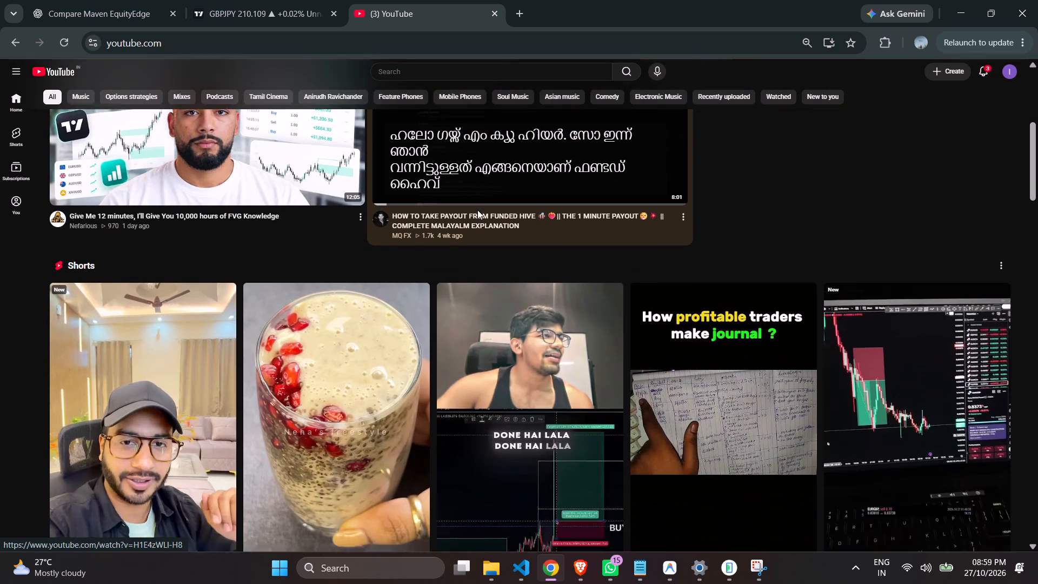
pyautogui.scroll(1, 477, 210)
pyautogui.scroll(-1, 477, 211)
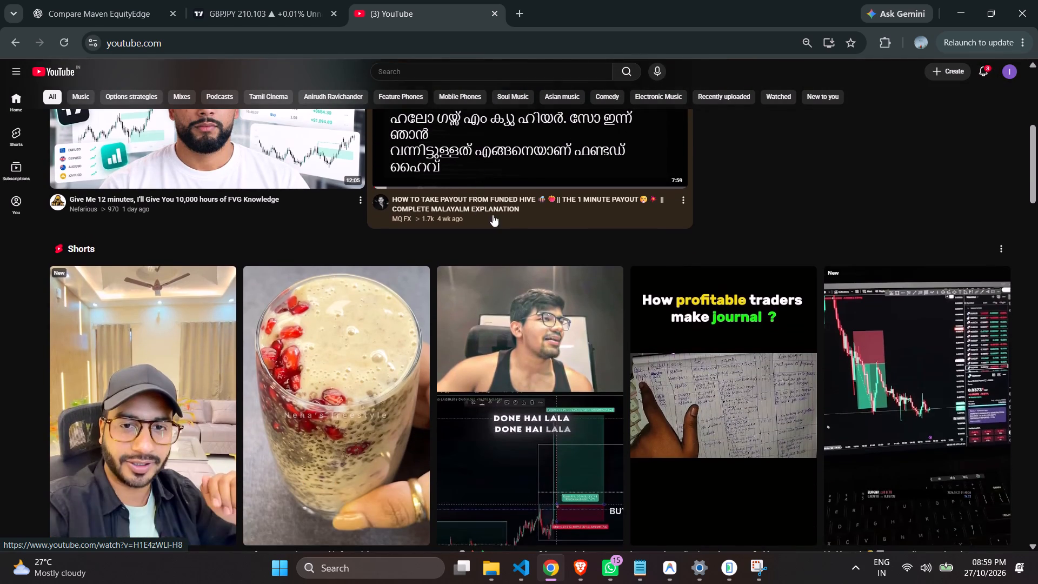
# Watch the Short "How profitable traders make journal?", adjusting its volume and skipping ahead to about 0:43.
pyautogui.click(746, 370)
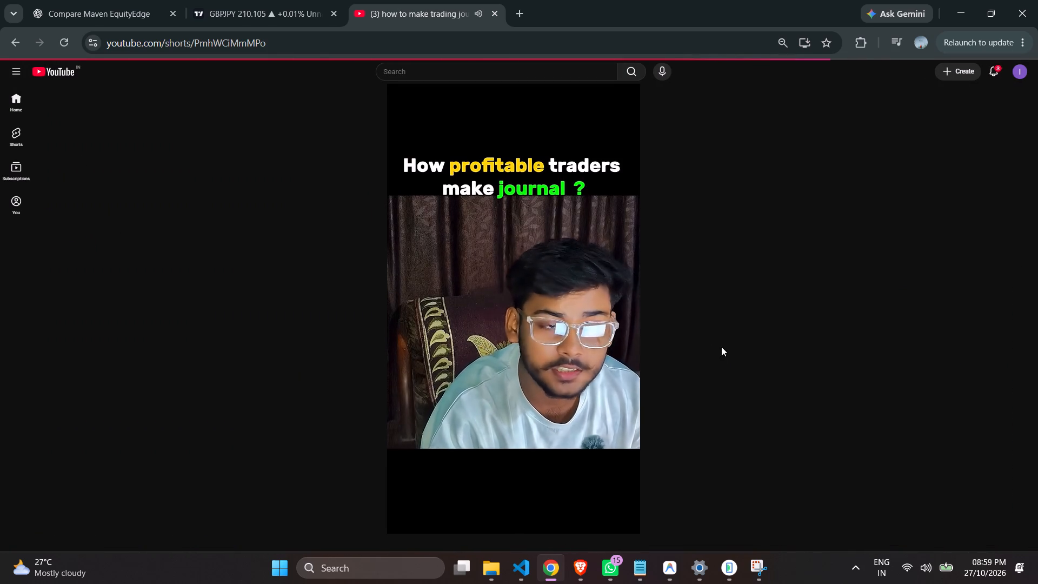
pyautogui.click(450, 104)
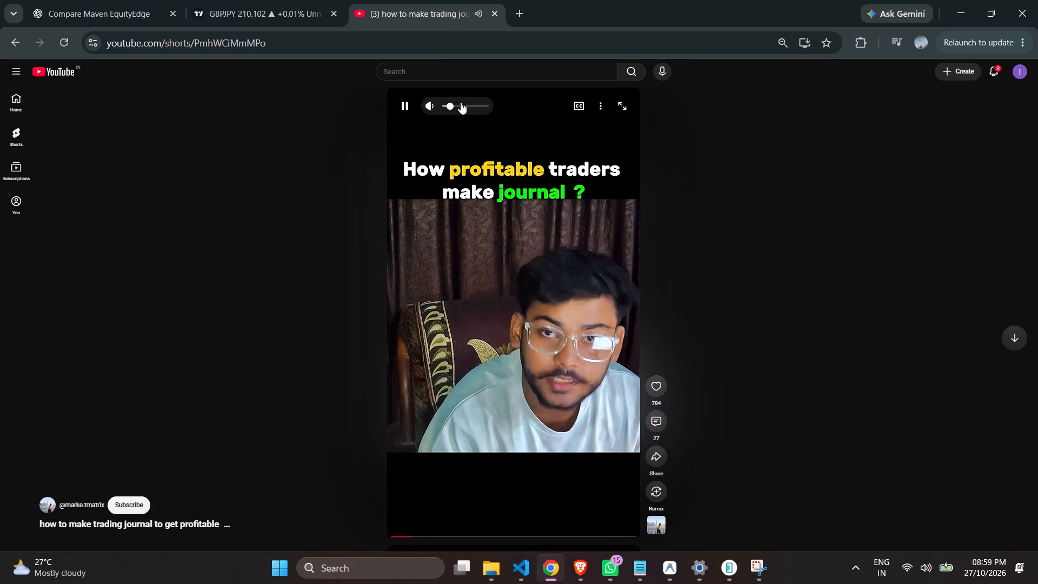
pyautogui.click(453, 103)
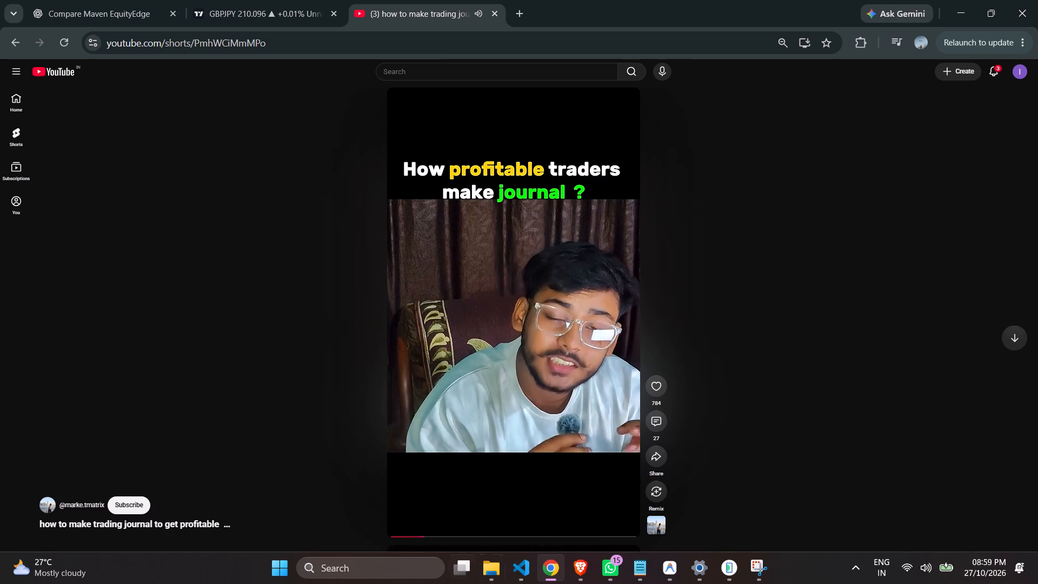
pyautogui.click(456, 535)
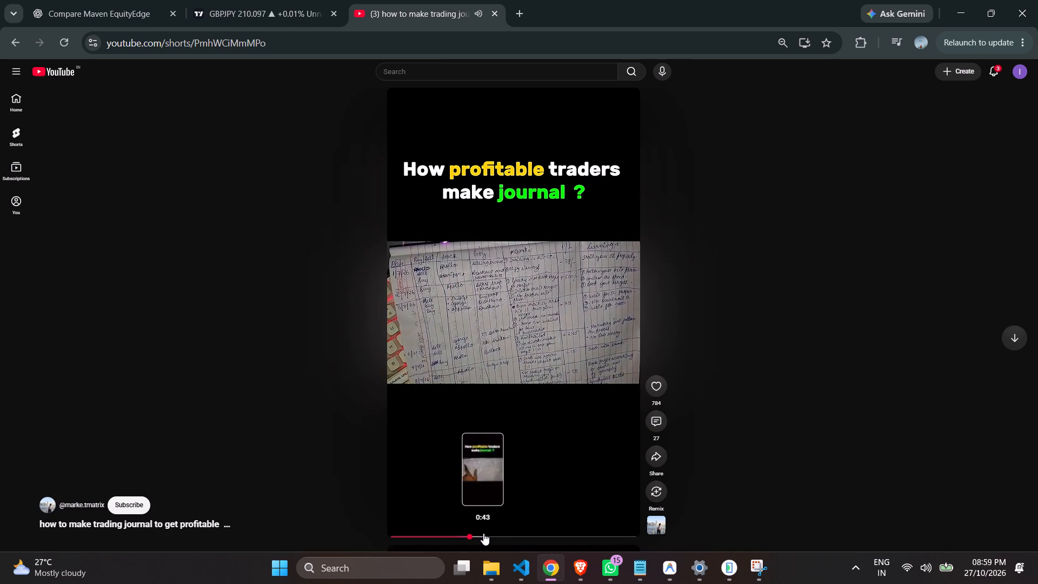
pyautogui.click(483, 533)
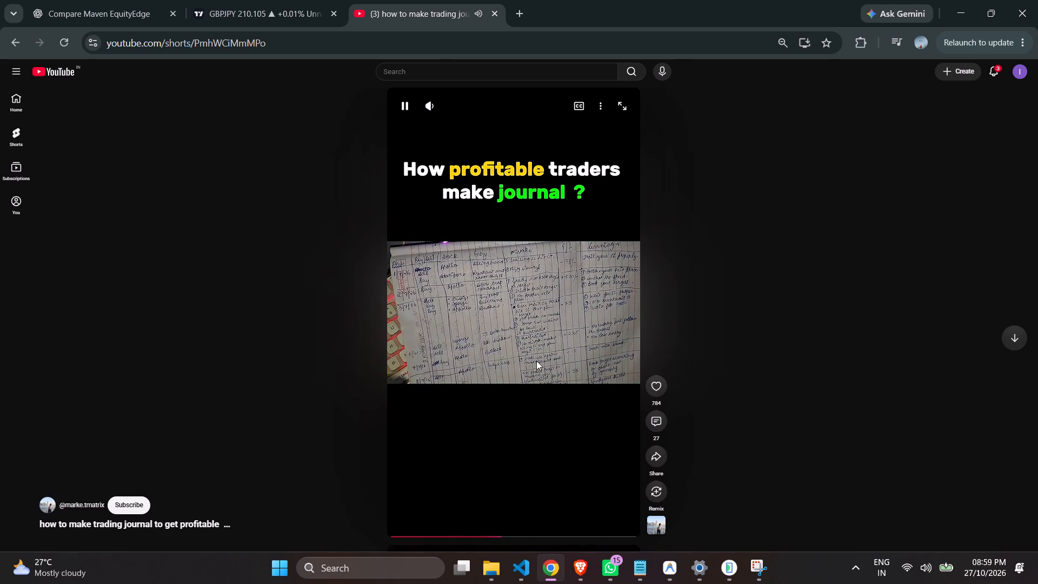
# Open another new browser tab.
pyautogui.click(520, 11)
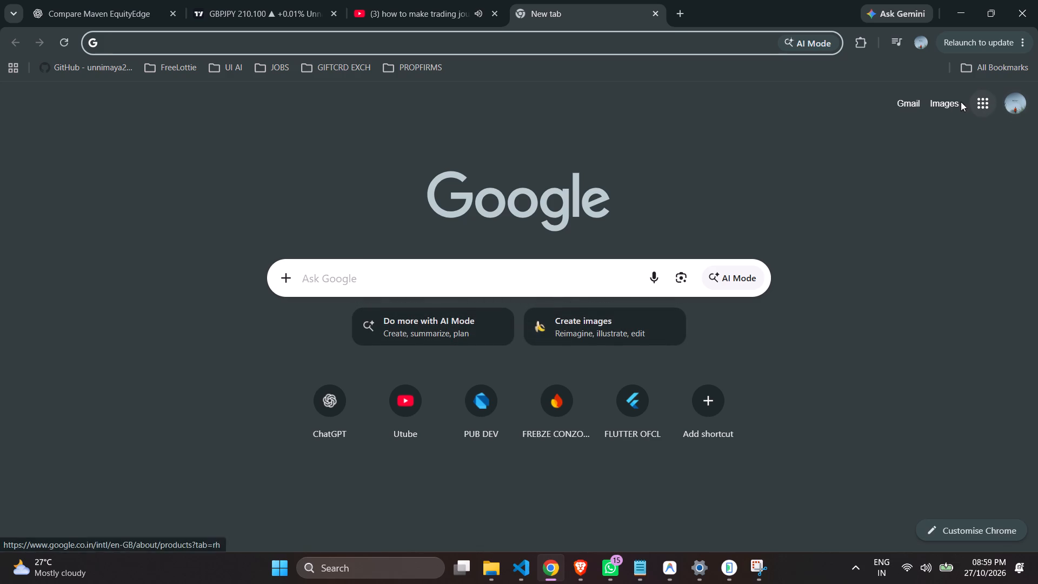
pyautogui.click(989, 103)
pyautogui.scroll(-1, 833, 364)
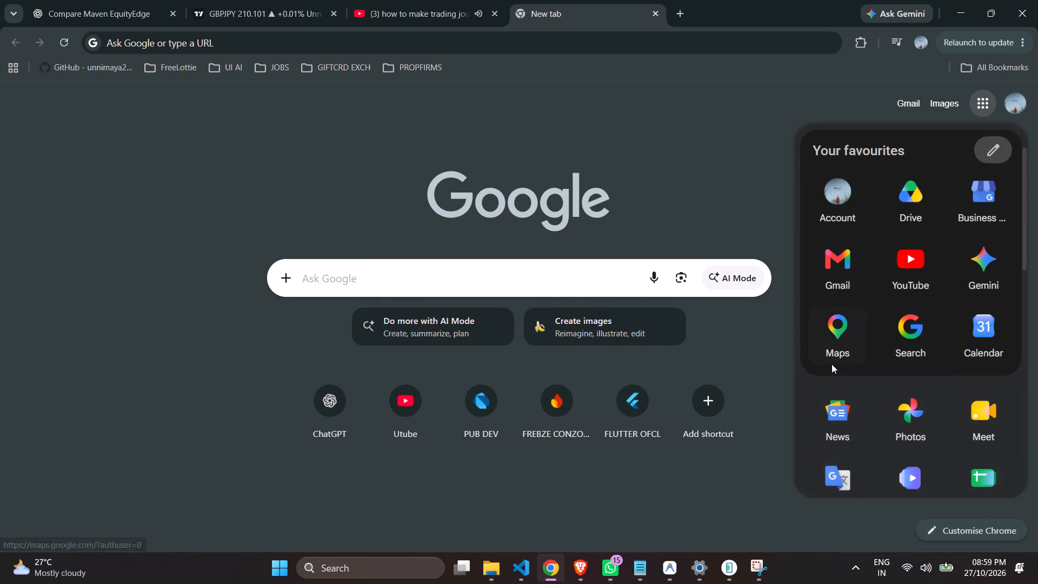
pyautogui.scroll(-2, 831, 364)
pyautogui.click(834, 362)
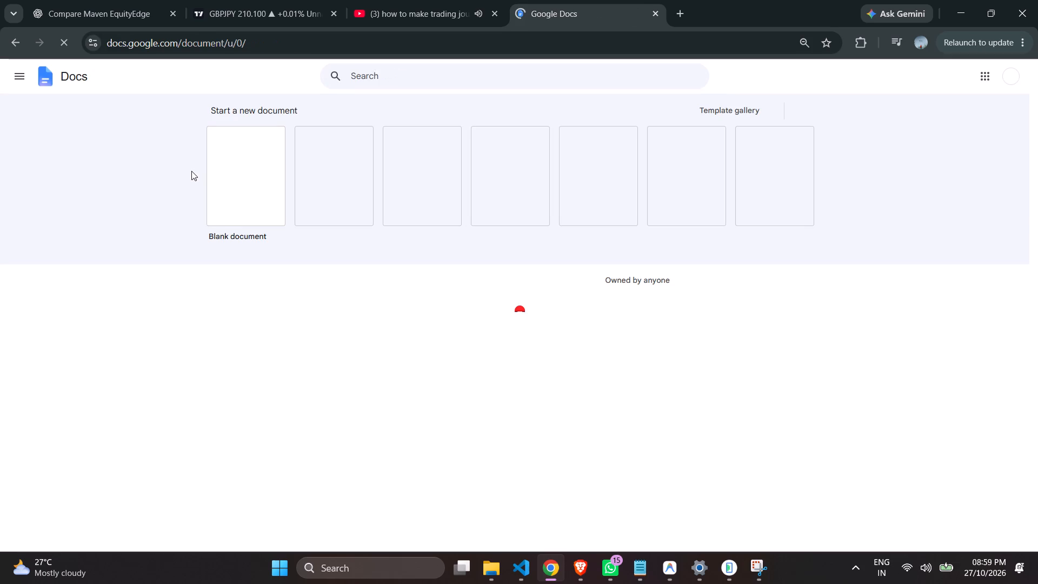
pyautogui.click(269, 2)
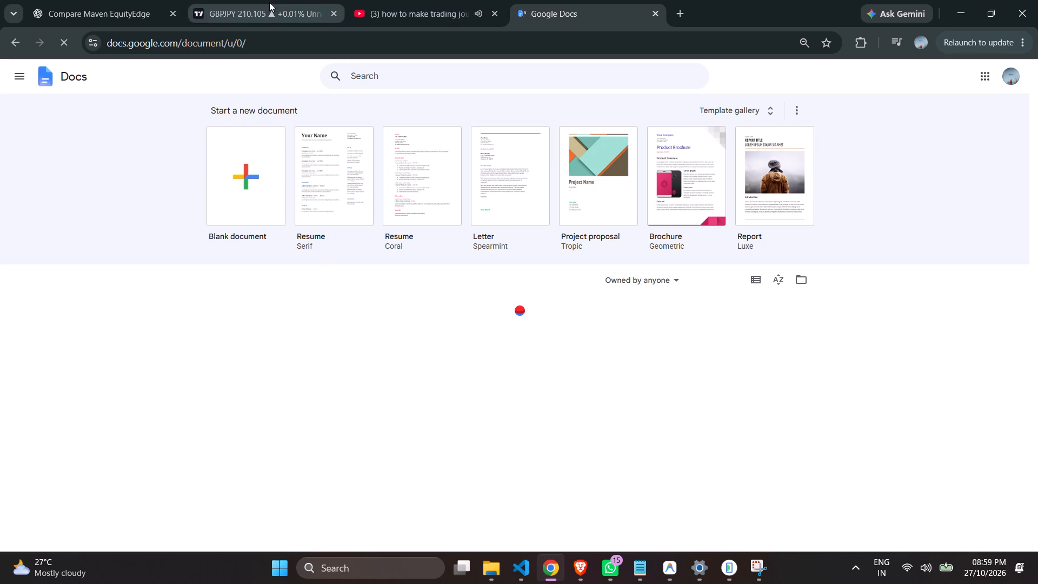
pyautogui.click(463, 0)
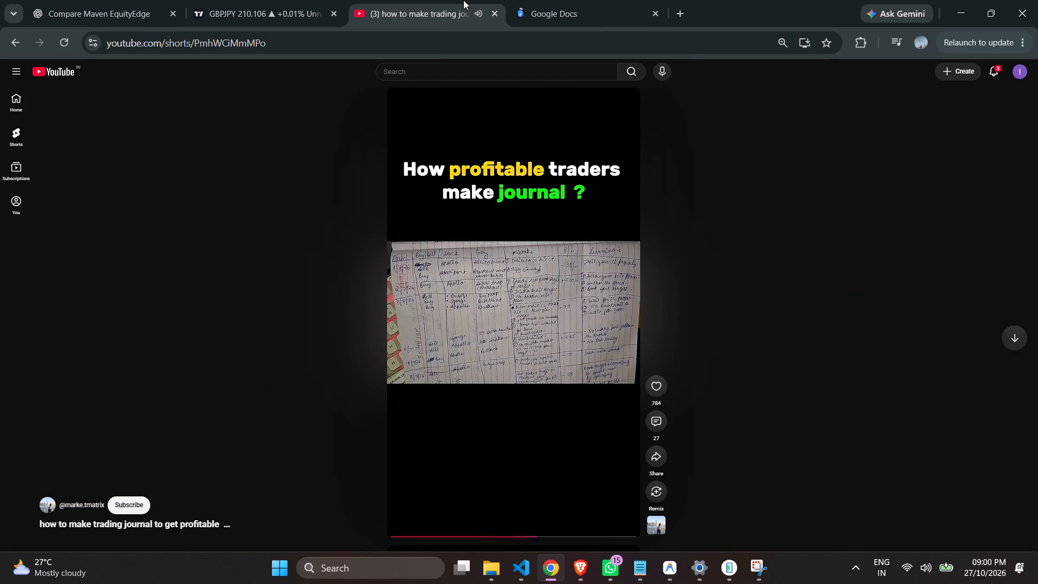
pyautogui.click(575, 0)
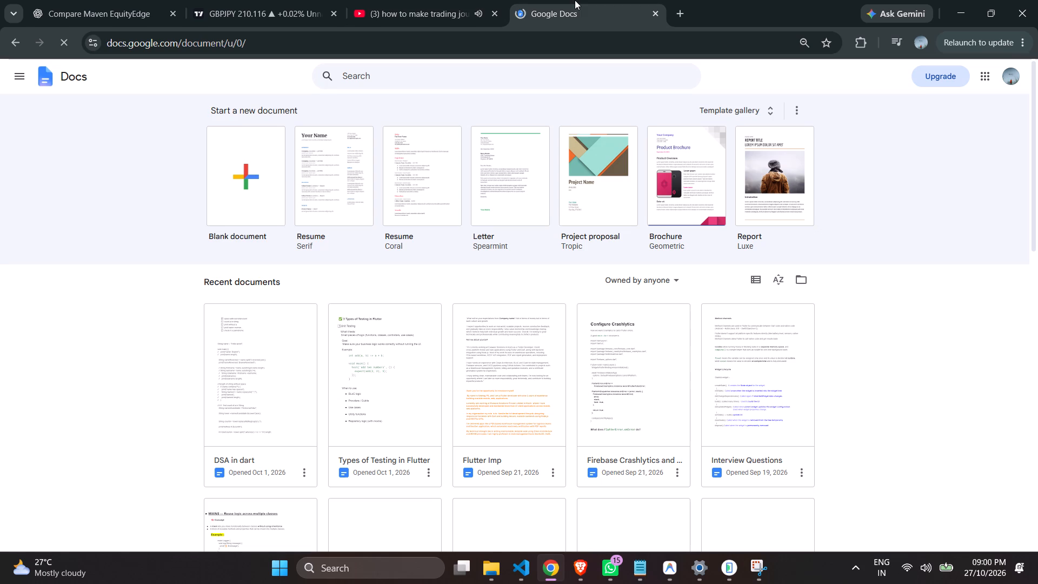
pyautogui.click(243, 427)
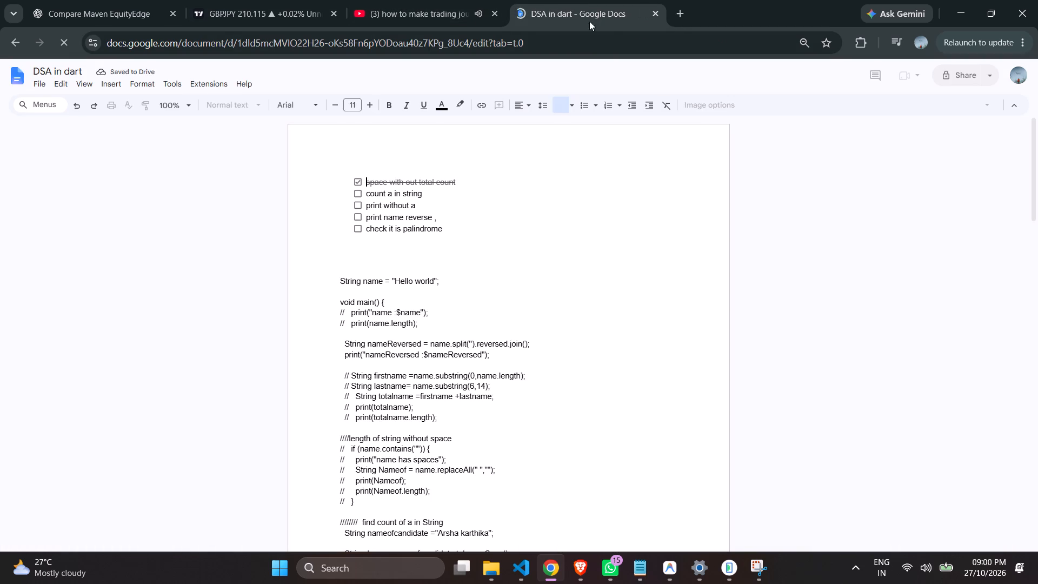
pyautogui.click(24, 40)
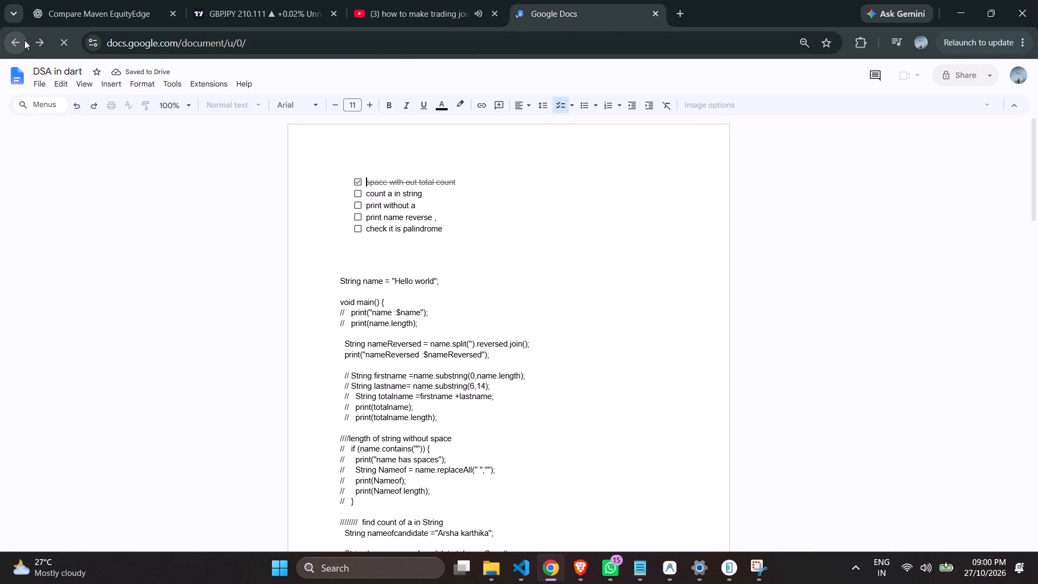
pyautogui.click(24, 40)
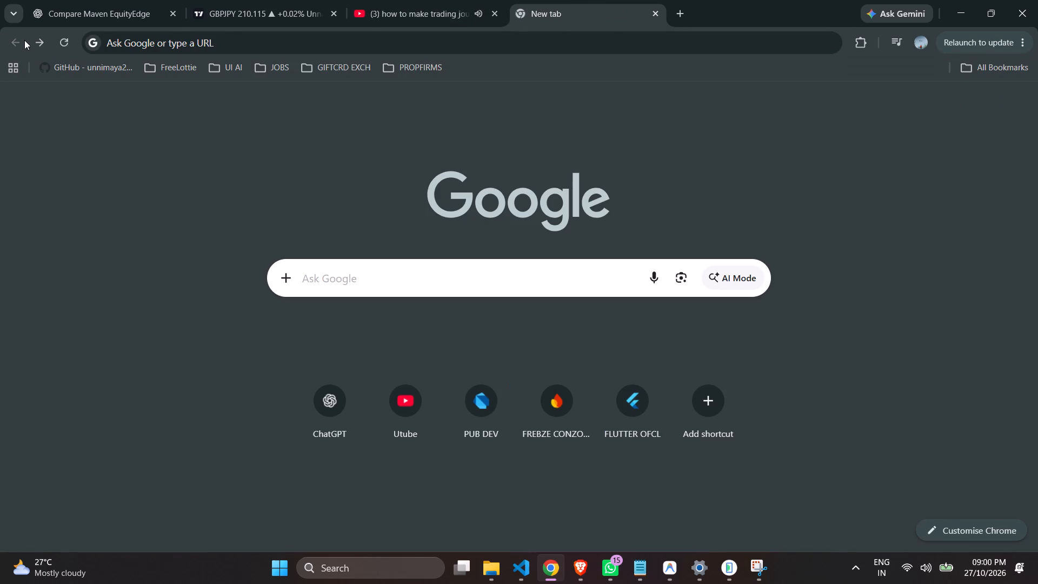
# Open the TRADING JOURNEL spreadsheet from Google Sheets.
pyautogui.click(988, 103)
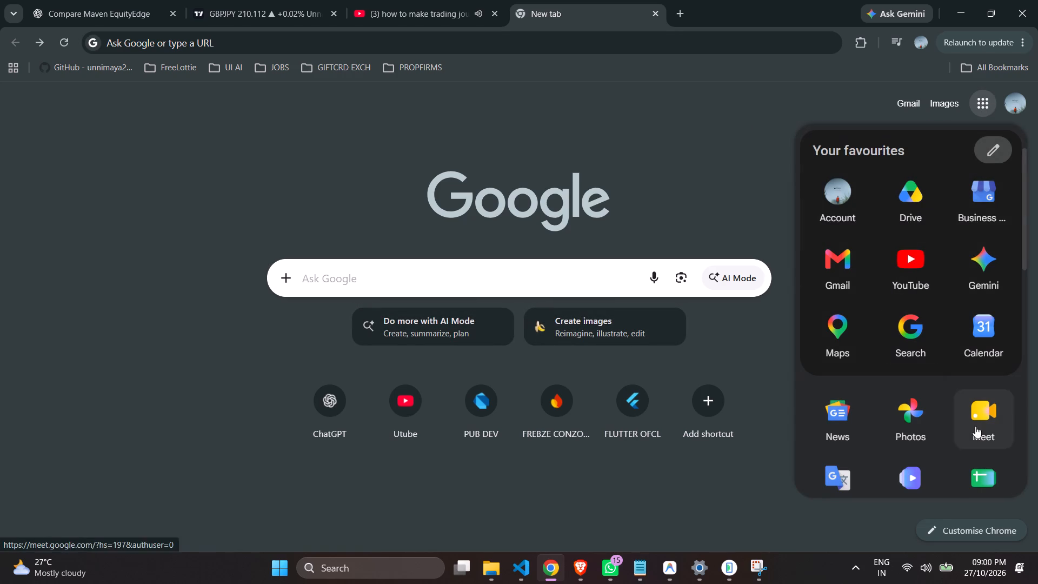
pyautogui.scroll(-2, 960, 422)
pyautogui.click(983, 370)
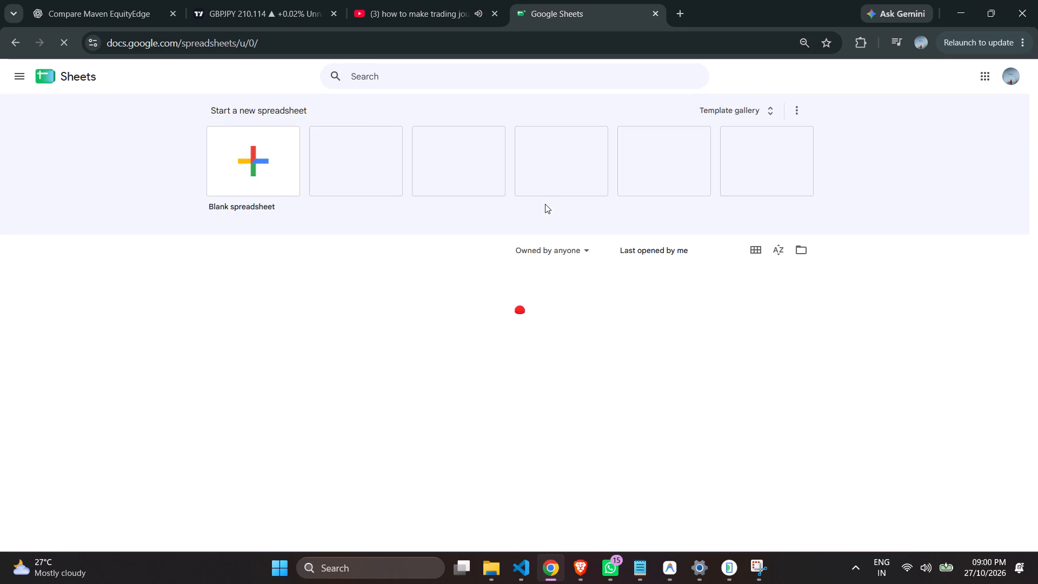
pyautogui.click(305, 286)
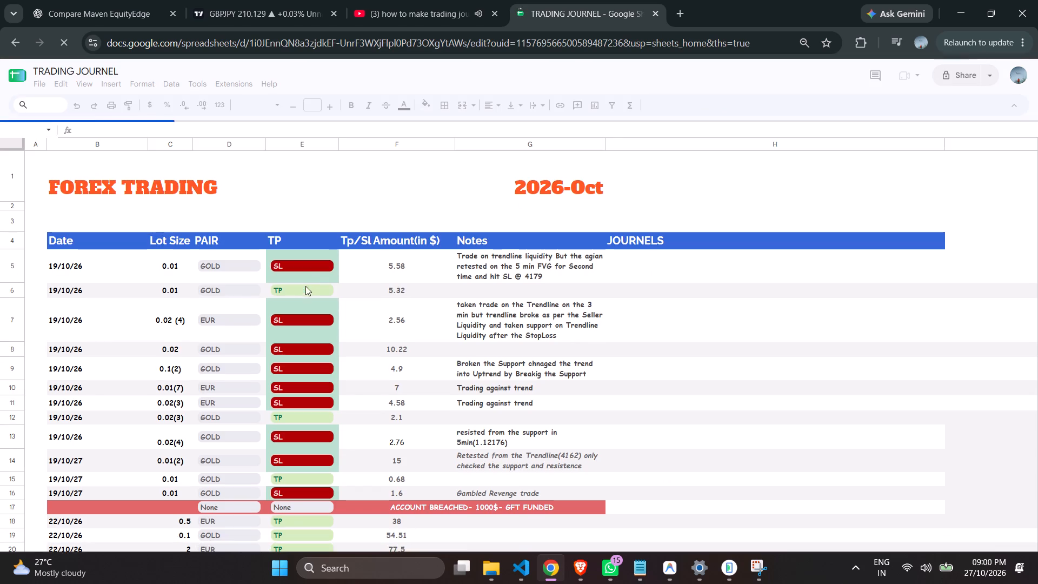
# Look through the logged trades on the Roster sheet down to the account-breach row and the blank rows below it.
pyautogui.scroll(-4, 628, 320)
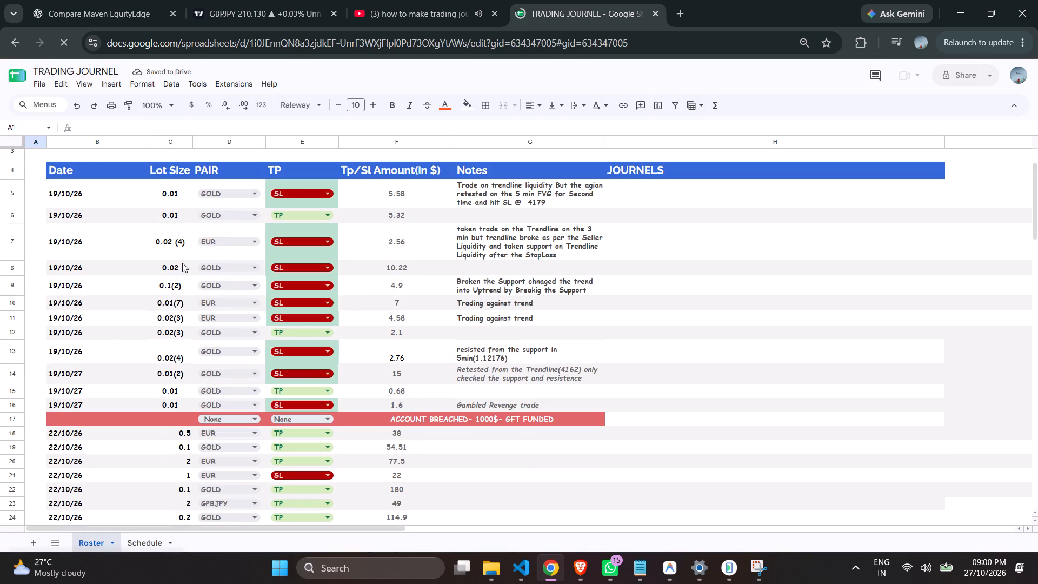
pyautogui.scroll(-2, 196, 202)
pyautogui.scroll(1, 196, 203)
pyautogui.scroll(-5, 196, 203)
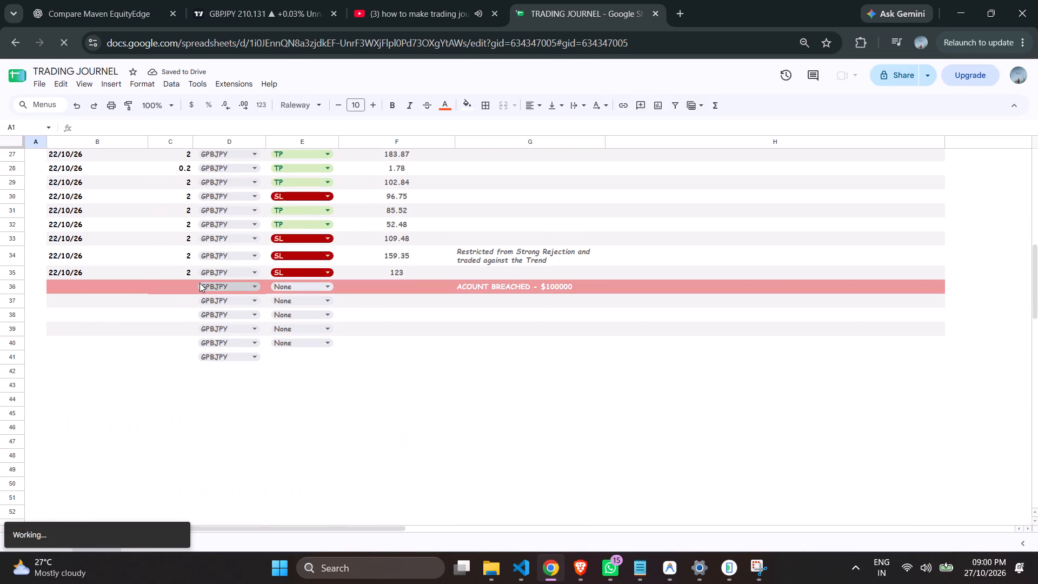
pyautogui.scroll(1, 206, 274)
pyautogui.scroll(-1, 203, 266)
pyautogui.scroll(1, 203, 266)
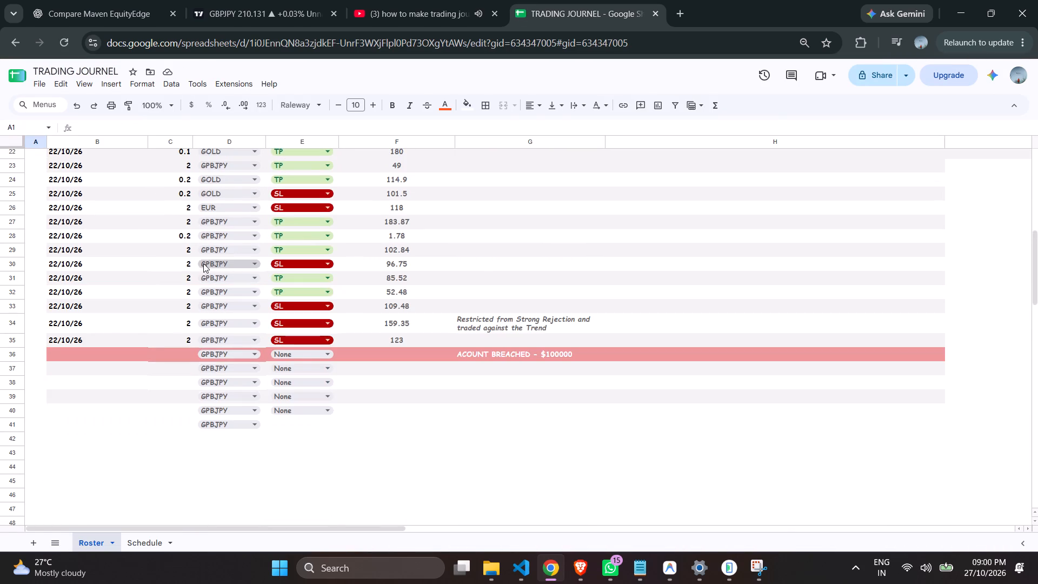
pyautogui.scroll(3, 201, 260)
pyautogui.scroll(-4, 201, 262)
pyautogui.scroll(1, 202, 266)
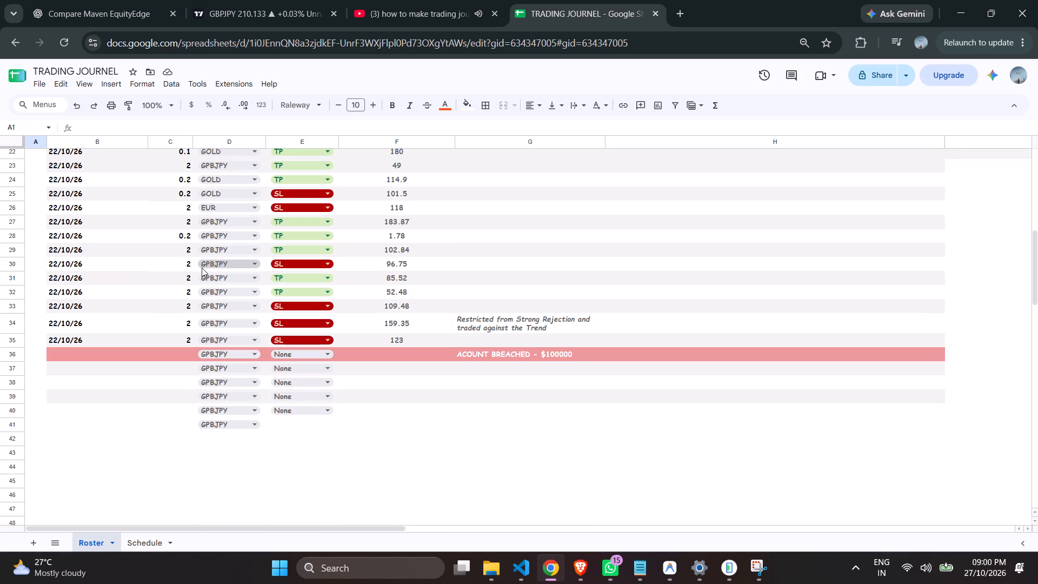
# Copy the blank entry rows B37:H40 below the "ACOUNT BREACHED - $100000" row.
pyautogui.scroll(-3, 363, 264)
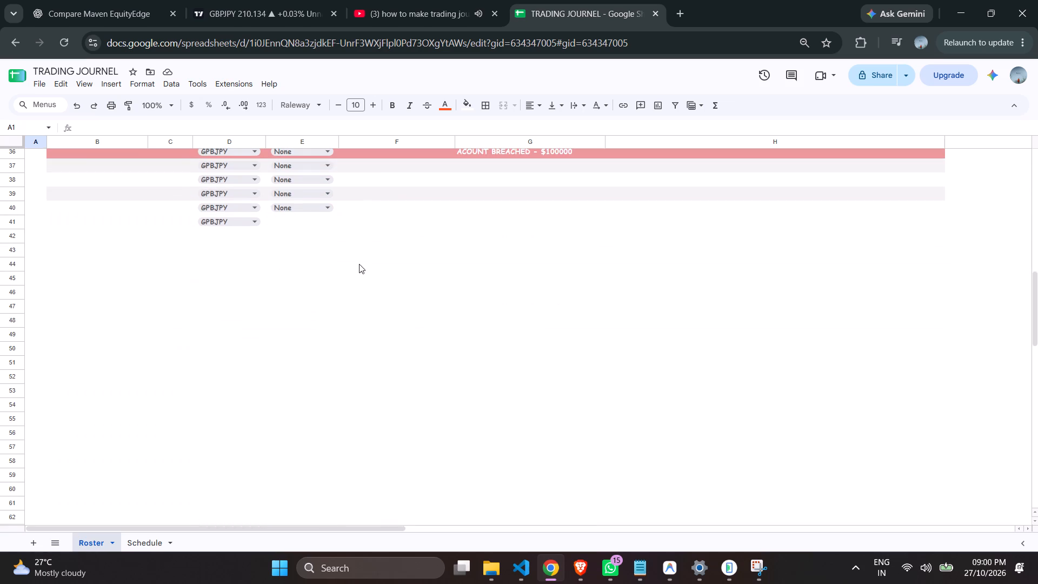
pyautogui.moveTo(95, 168); pyautogui.dragTo(623, 204)
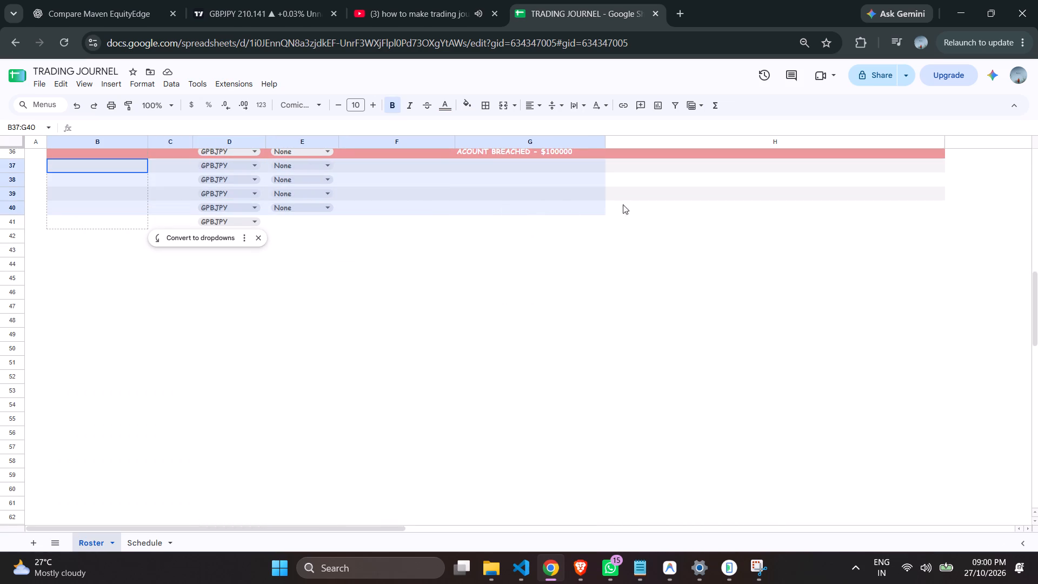
pyautogui.moveTo(623, 204); pyautogui.dragTo(839, 214)
pyautogui.rightClick(809, 208)
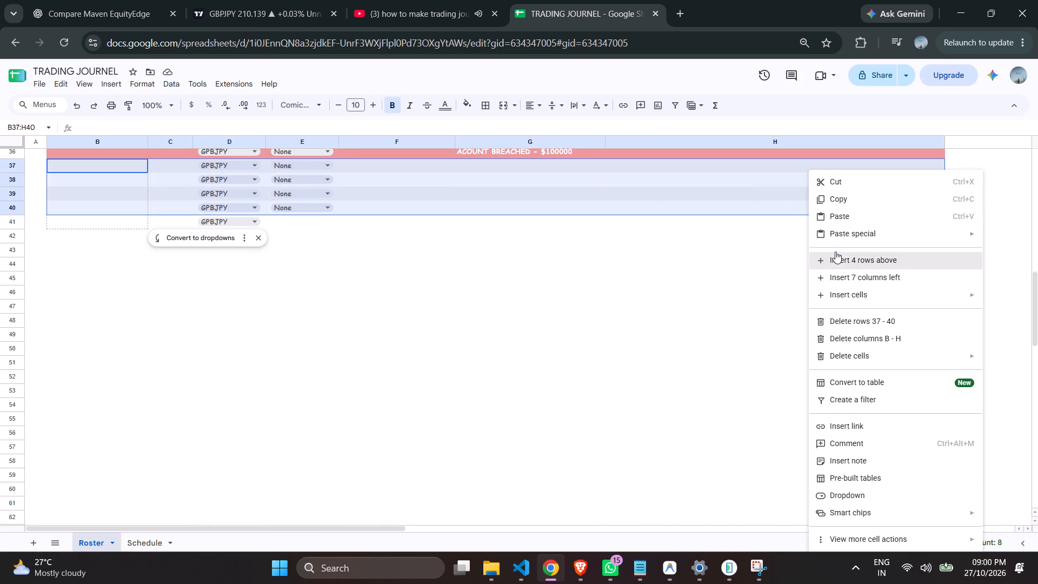
pyautogui.click(845, 195)
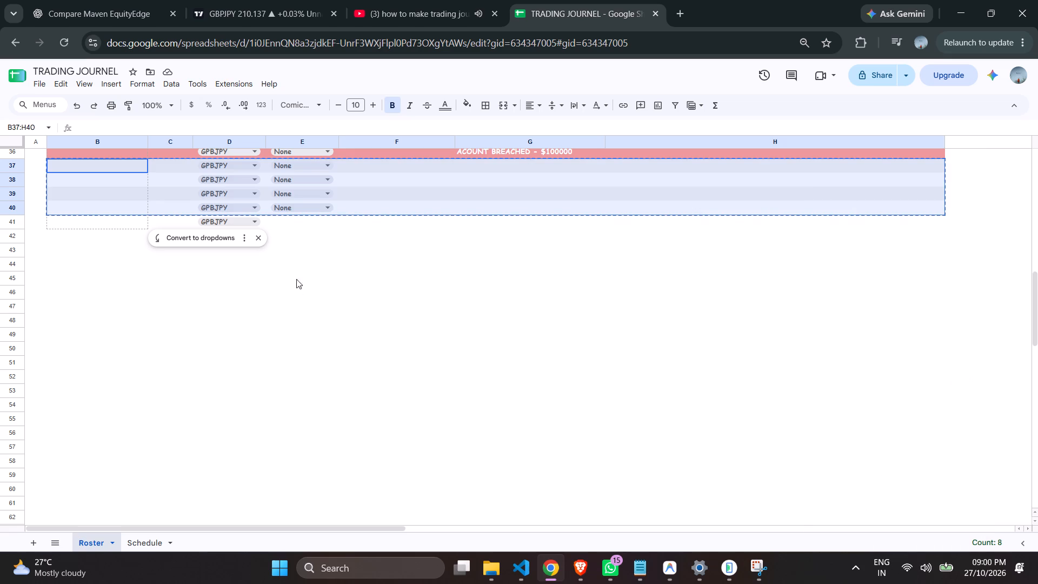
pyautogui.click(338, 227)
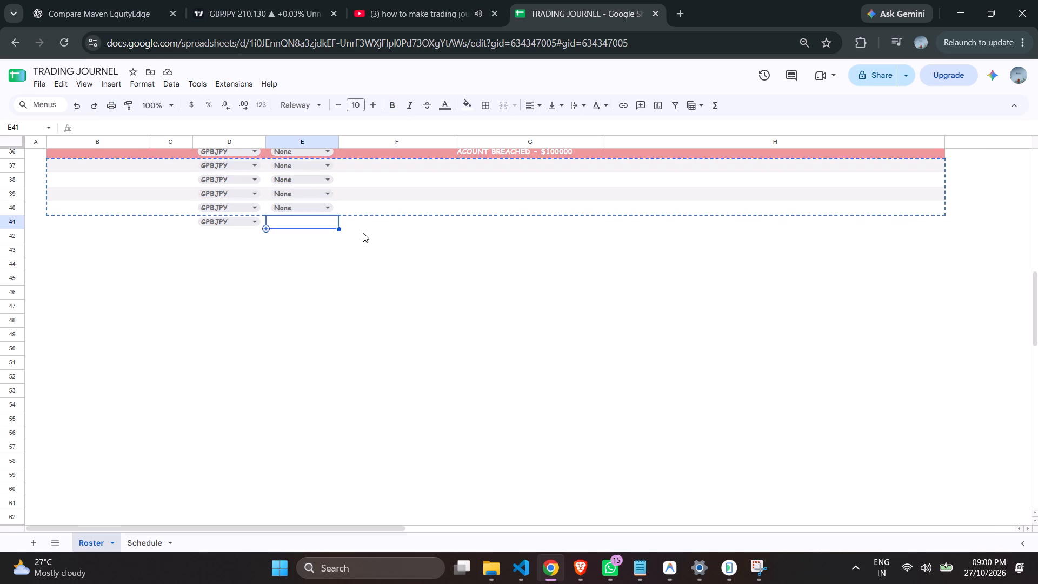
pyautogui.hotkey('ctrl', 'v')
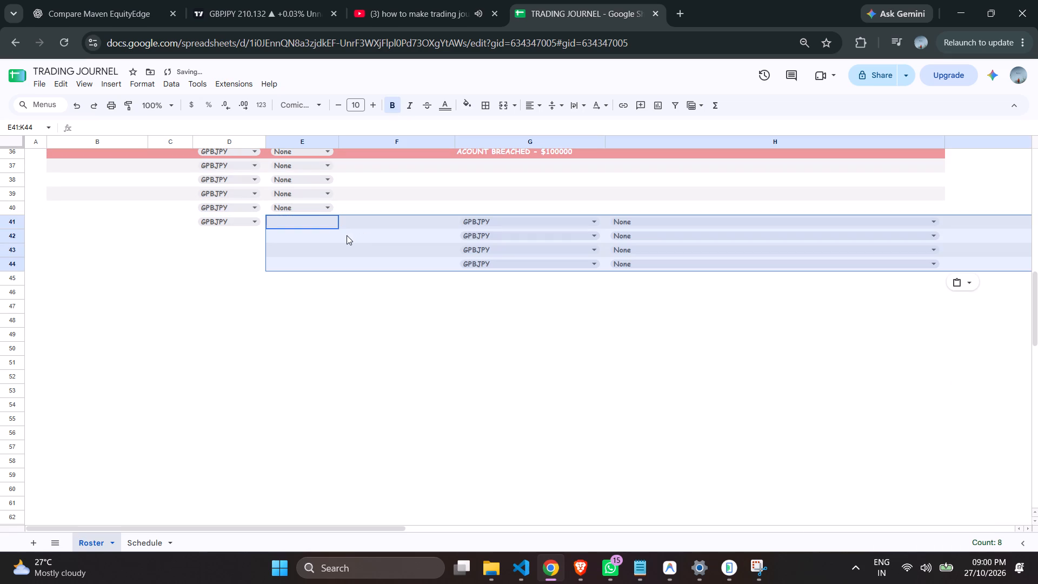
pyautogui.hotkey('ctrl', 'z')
# Paste the copied blank entry rows at B41 and again at B44, extending the table to row 47.
pyautogui.click(55, 219)
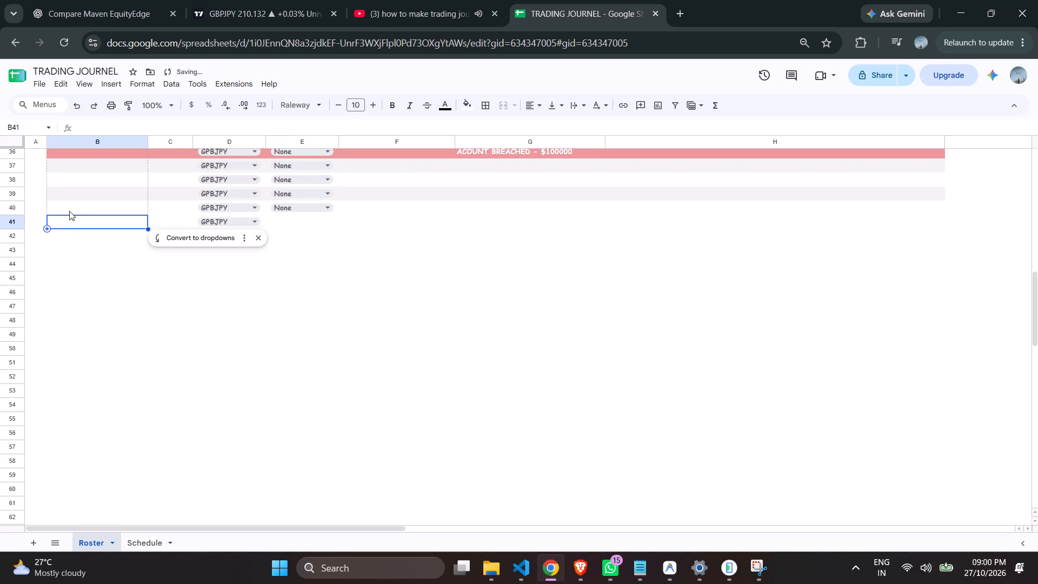
pyautogui.hotkey('ctrl', 'v')
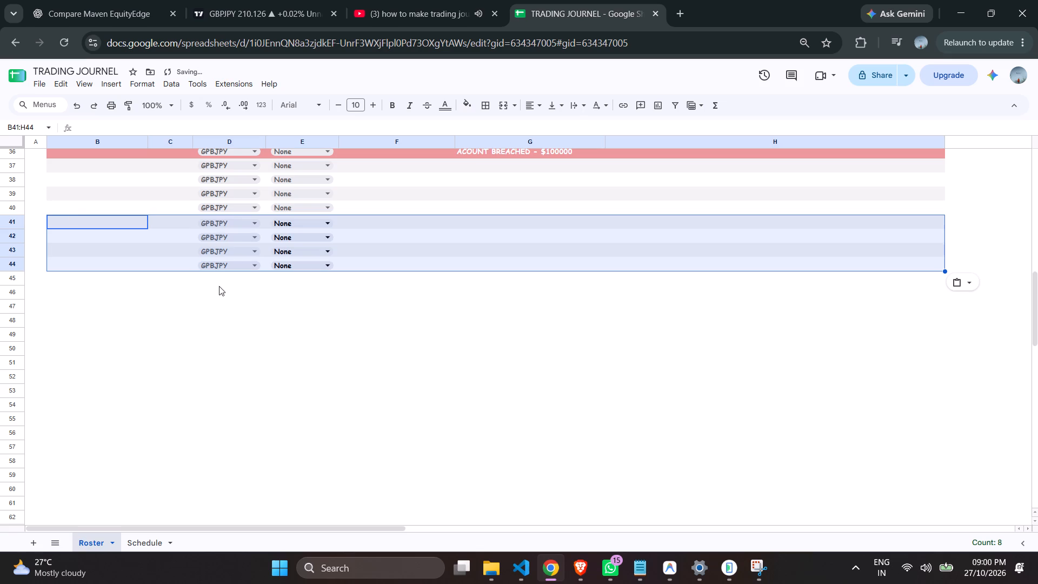
pyautogui.click(271, 310)
pyautogui.click(75, 271)
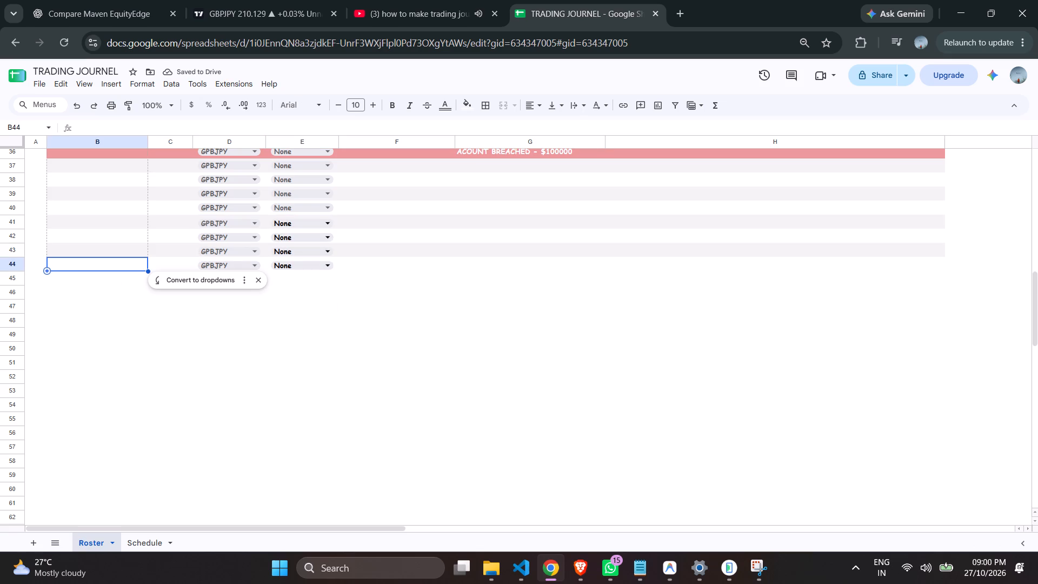
pyautogui.hotkey('ctrl', 'v')
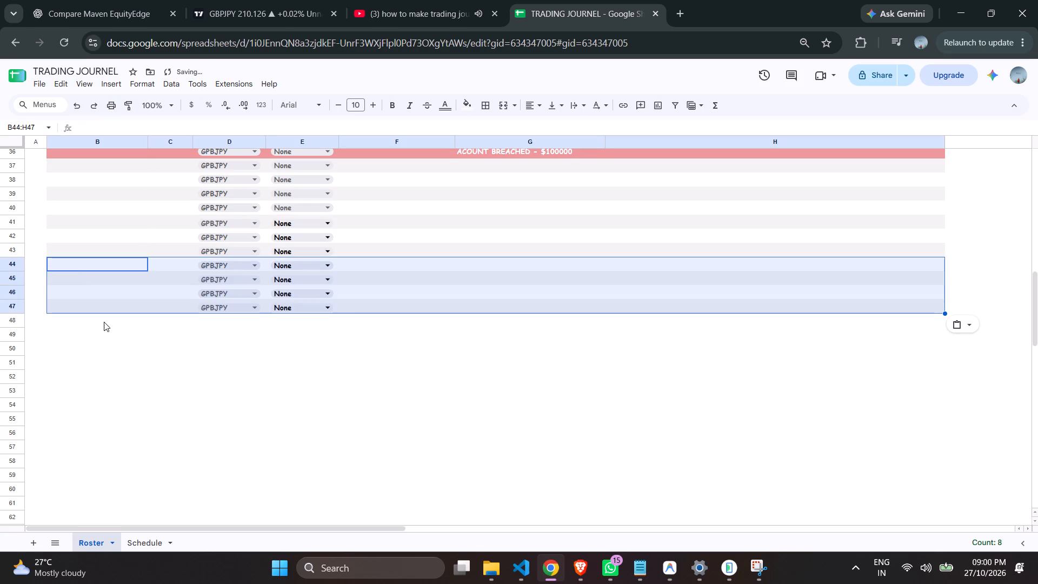
# Copy the blank entry rows B37:H47 and paste them starting at B49.
pyautogui.click(90, 292)
pyautogui.moveTo(55, 163); pyautogui.dragTo(112, 284)
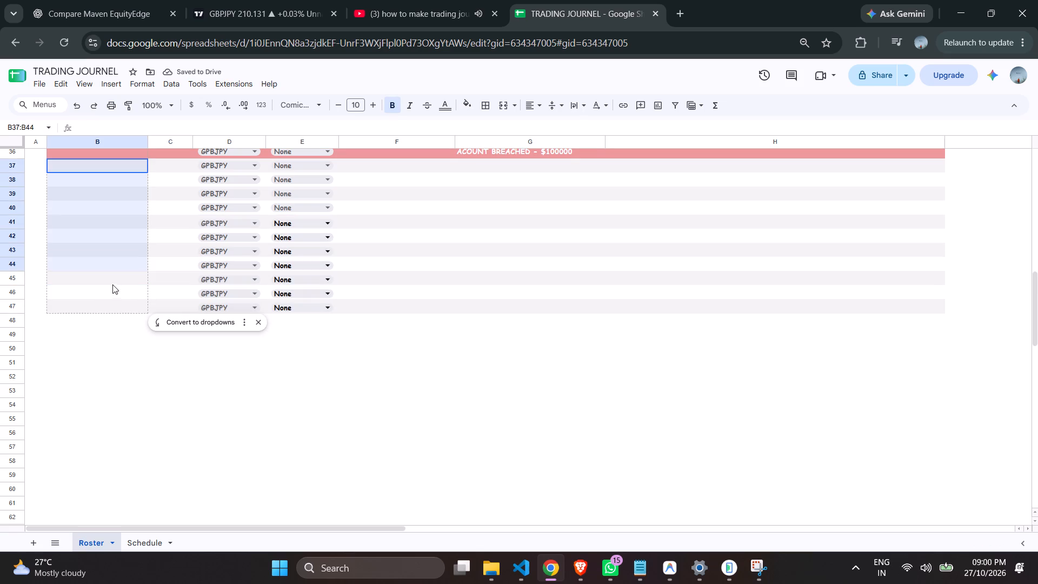
pyautogui.moveTo(112, 284); pyautogui.dragTo(854, 311)
pyautogui.hotkey('ctrl', 'c')
pyautogui.click(97, 348)
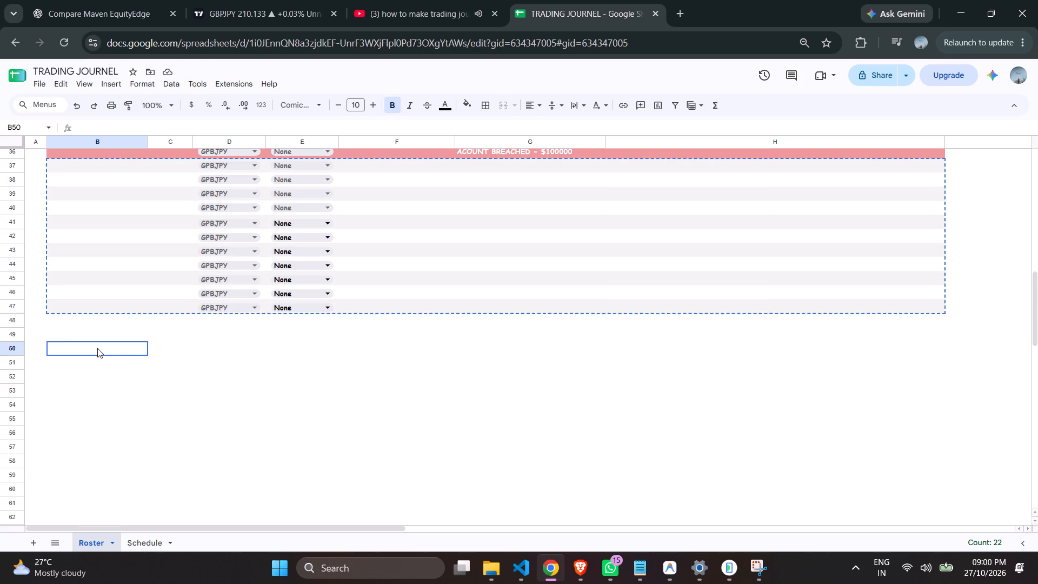
pyautogui.click(83, 331)
pyautogui.hotkey('ctrl', 'v')
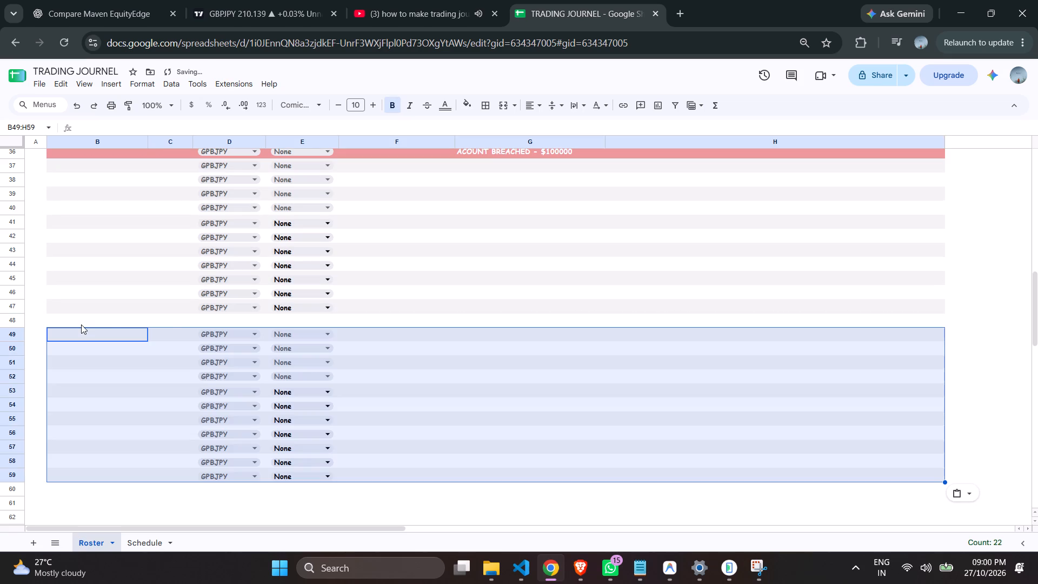
pyautogui.click(997, 275)
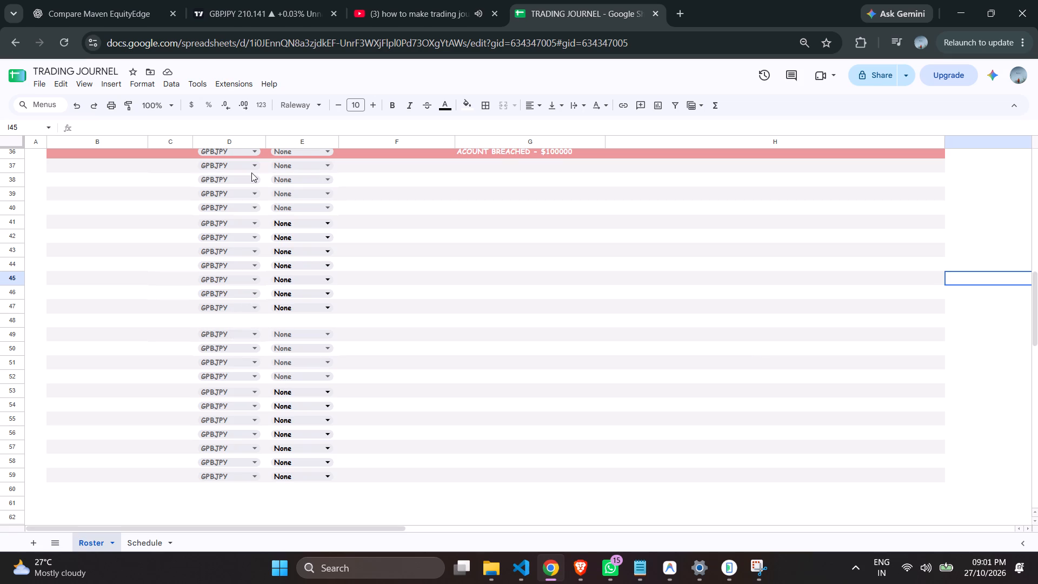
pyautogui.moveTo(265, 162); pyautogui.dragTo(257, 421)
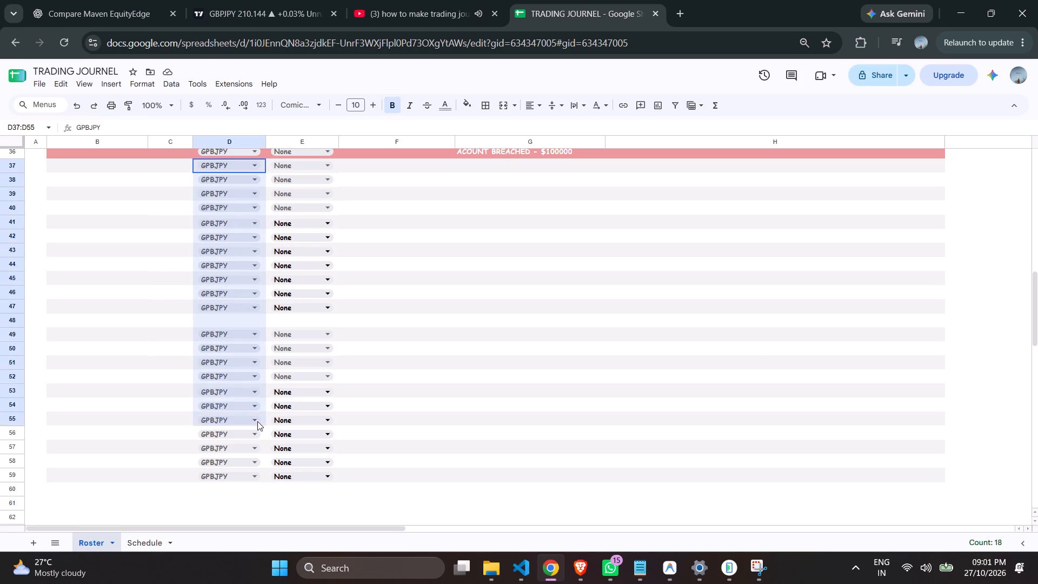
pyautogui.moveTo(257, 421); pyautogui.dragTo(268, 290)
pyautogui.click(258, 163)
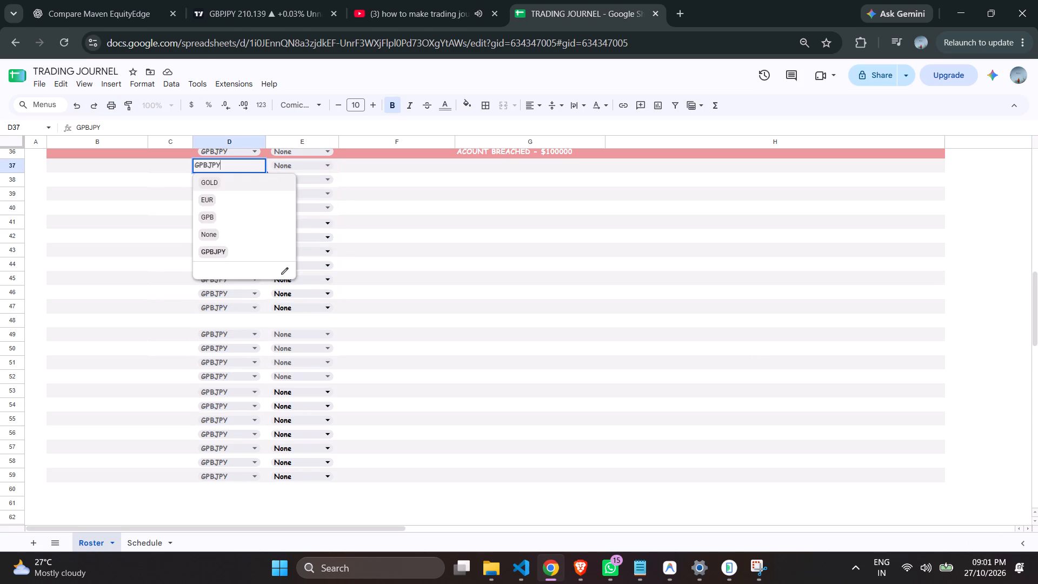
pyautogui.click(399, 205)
# Fill the None dropdown from E37 down the TP column to E48.
pyautogui.click(269, 167)
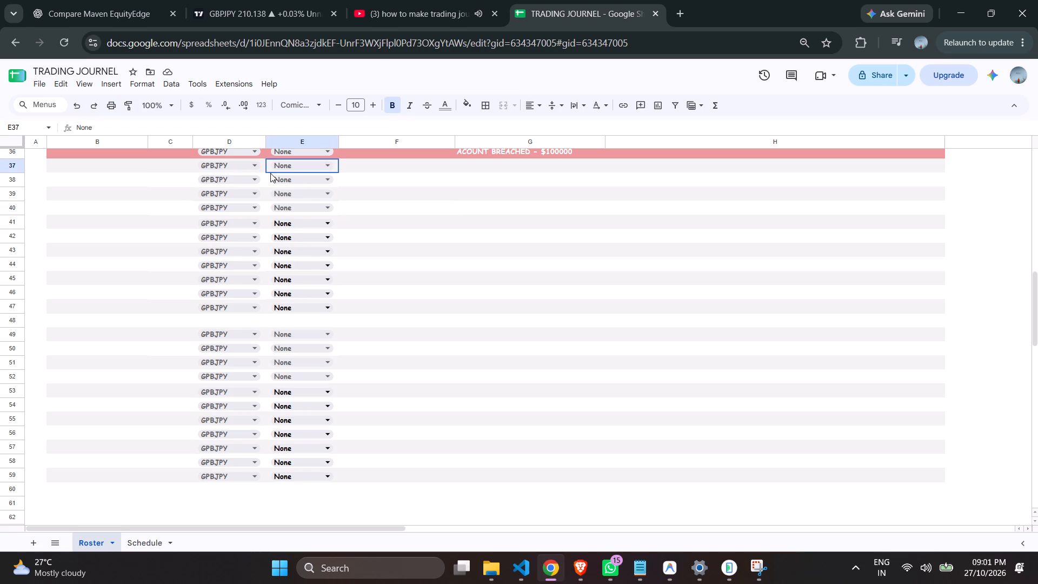
pyautogui.moveTo(340, 173); pyautogui.dragTo(337, 201)
pyautogui.moveTo(337, 201); pyautogui.dragTo(331, 324)
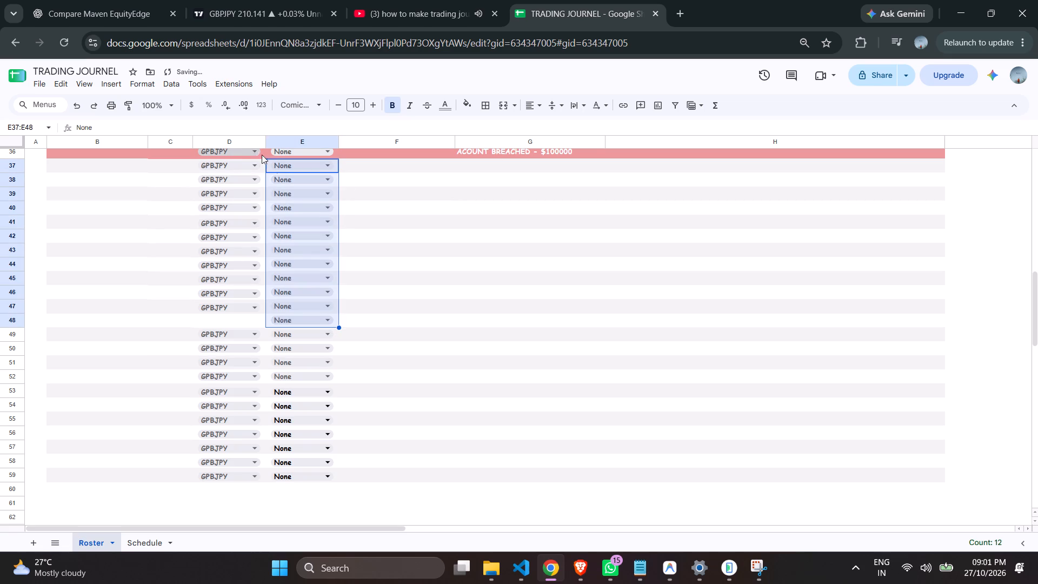
# Fill the GPBJPY dropdown from D47 down into the empty cell D48.
pyautogui.click(183, 306)
pyautogui.press('Right')
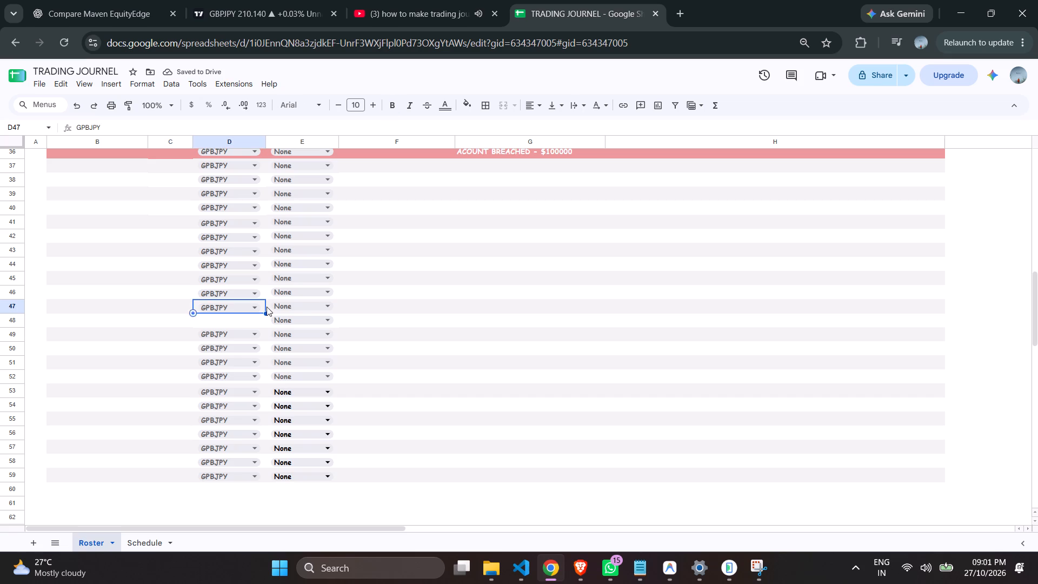
pyautogui.moveTo(266, 314); pyautogui.dragTo(266, 322)
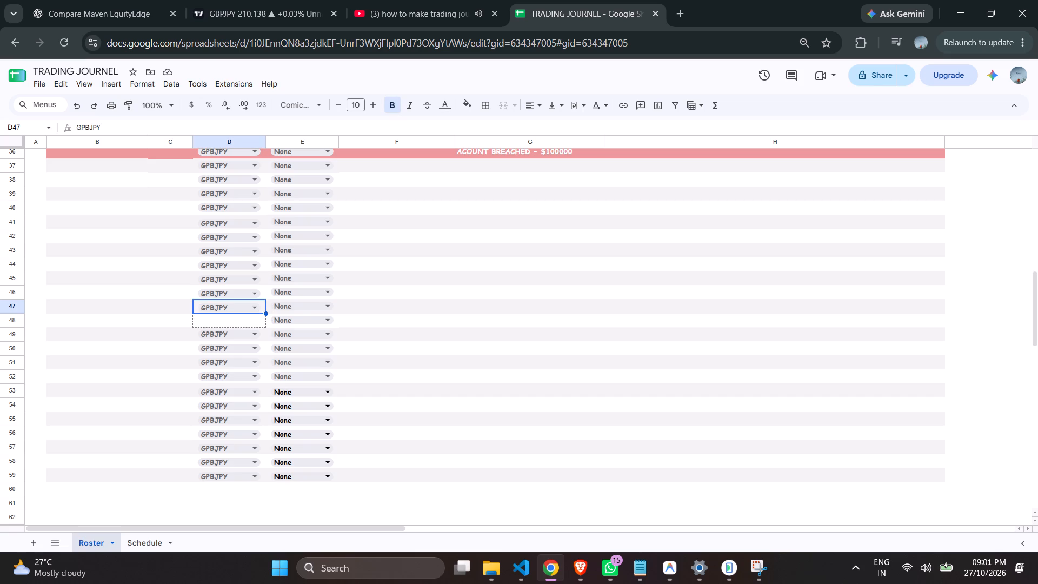
pyautogui.moveTo(266, 322); pyautogui.dragTo(266, 325)
pyautogui.click(461, 492)
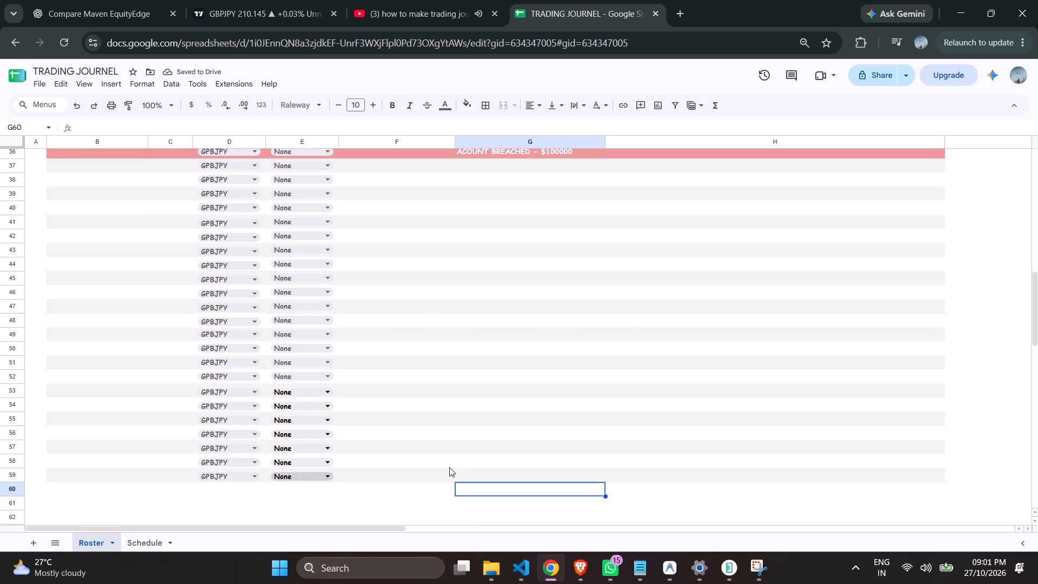
# Copy the blank entry rows B37:H59 and paste them starting at B61.
pyautogui.scroll(1, 403, 393)
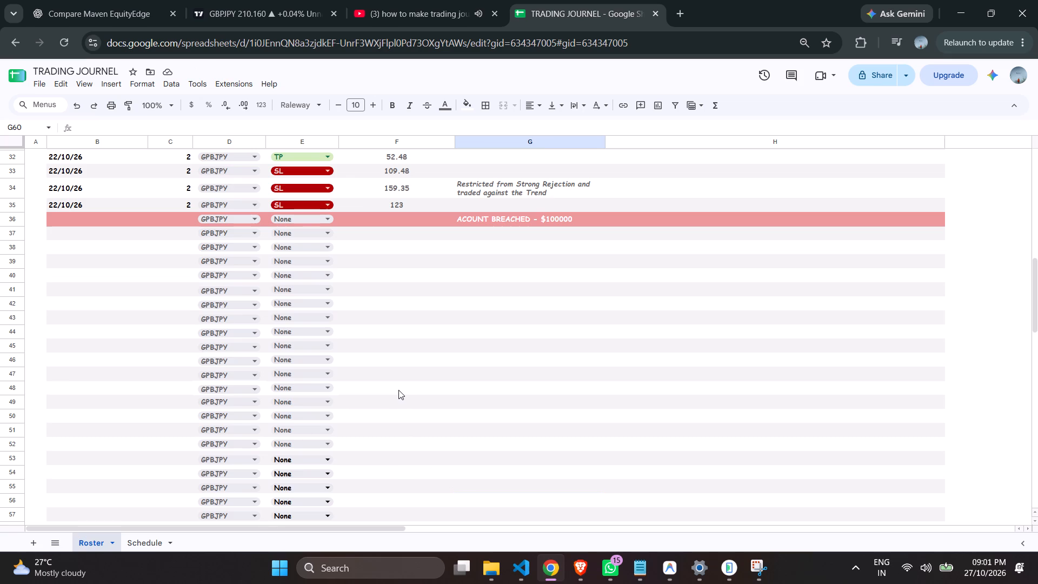
pyautogui.scroll(-4, 398, 390)
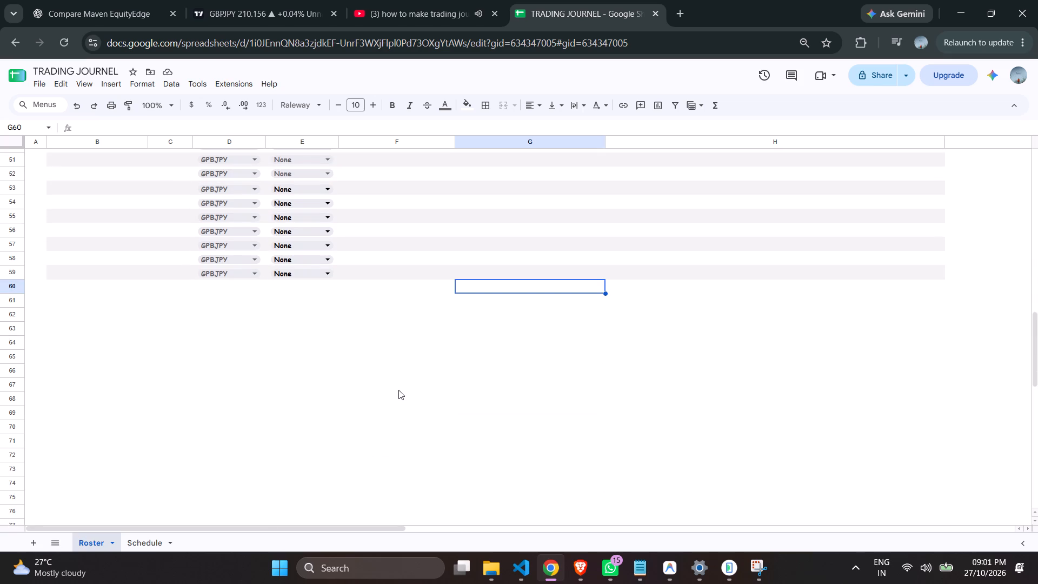
pyautogui.scroll(3, 398, 390)
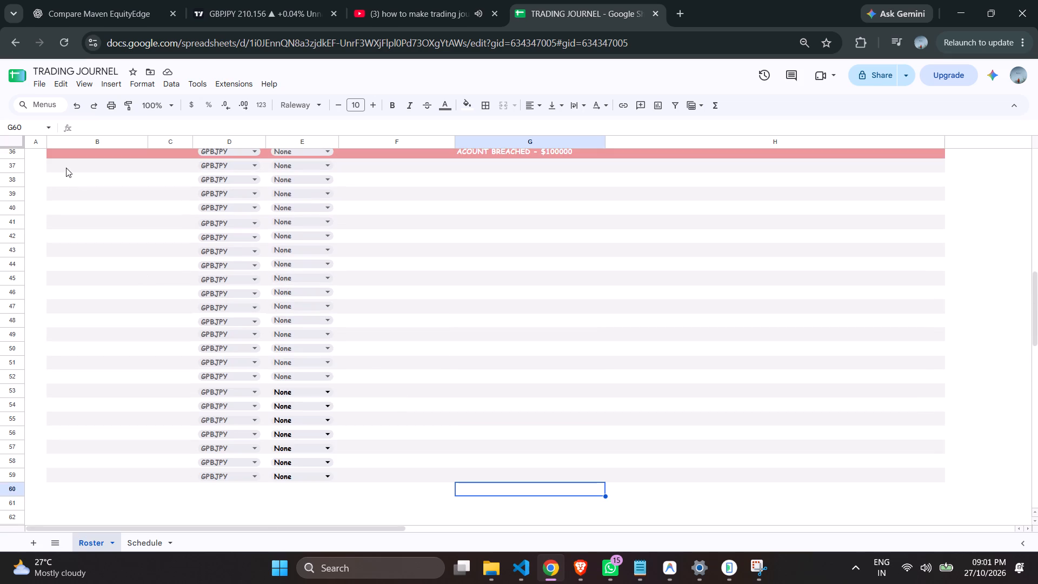
pyautogui.moveTo(66, 168); pyautogui.dragTo(801, 473)
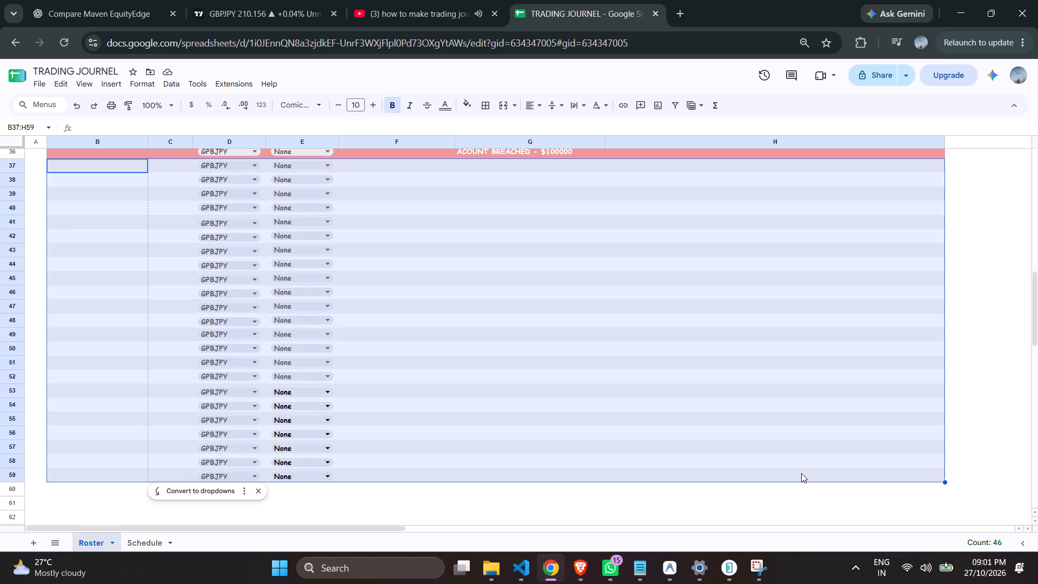
pyautogui.hotkey('ctrl', 'c')
pyautogui.click(96, 500)
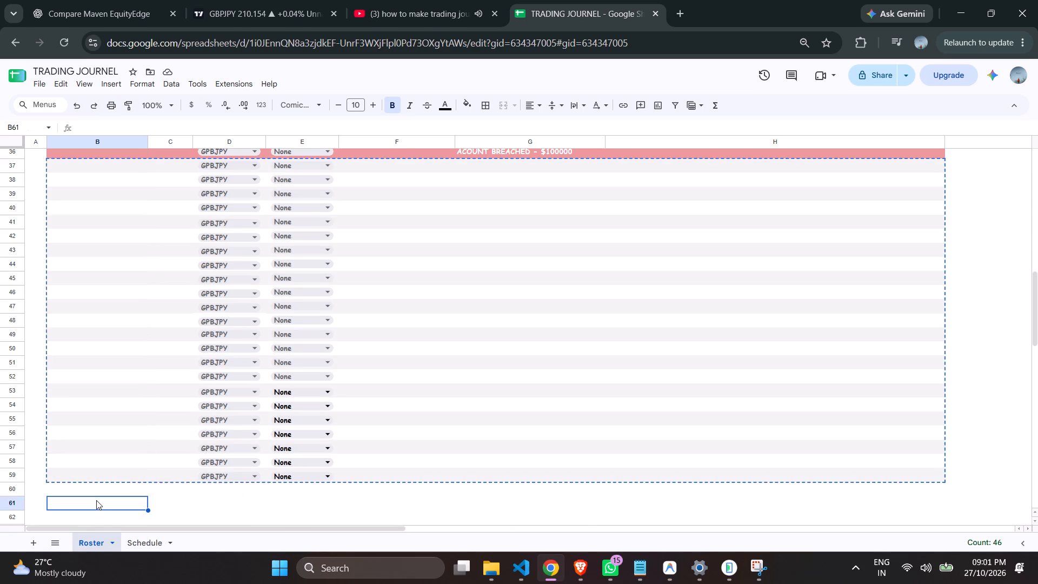
pyautogui.hotkey('ctrl', 'v')
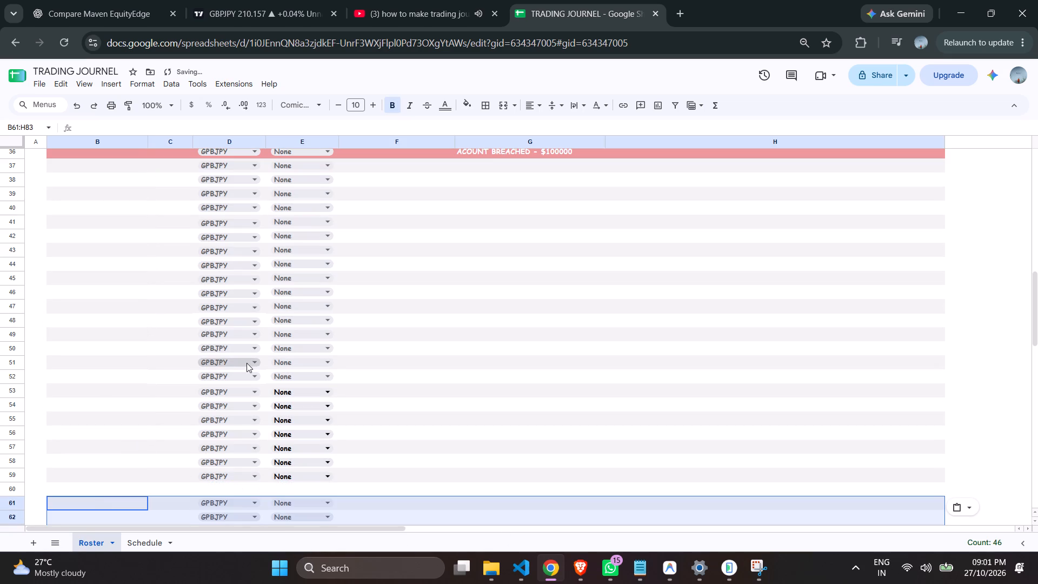
# Fill the GPBJPY dropdown from D57:D58 down through the empty cell D60.
pyautogui.scroll(-4, 247, 363)
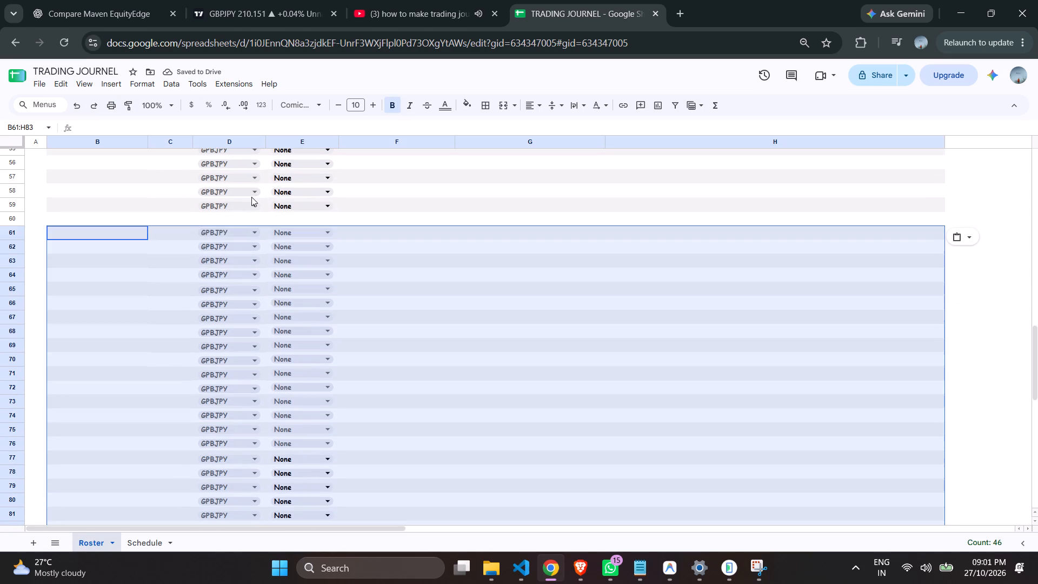
pyautogui.moveTo(261, 172); pyautogui.dragTo(256, 236)
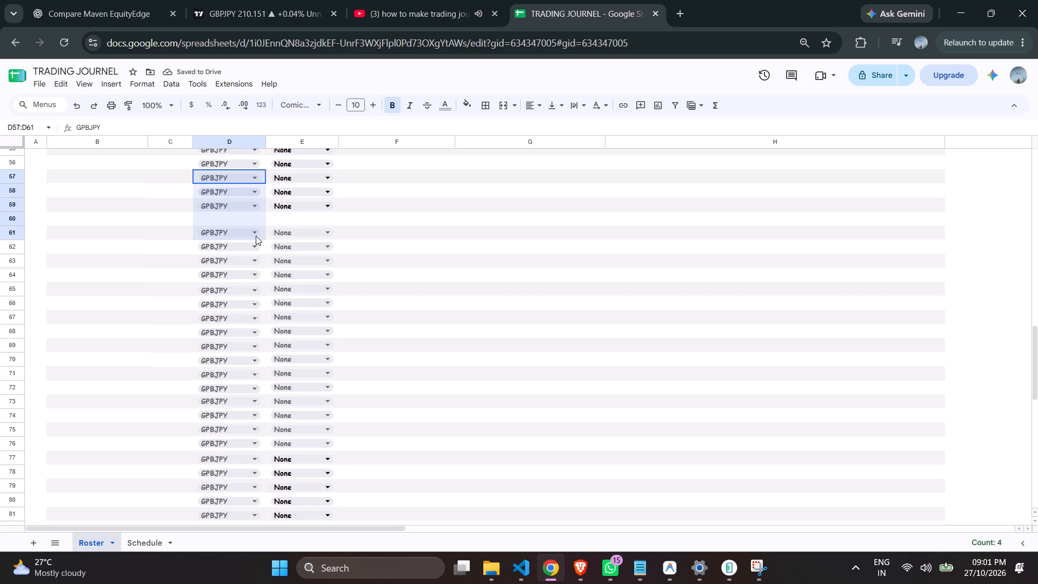
pyautogui.moveTo(256, 236); pyautogui.dragTo(266, 185)
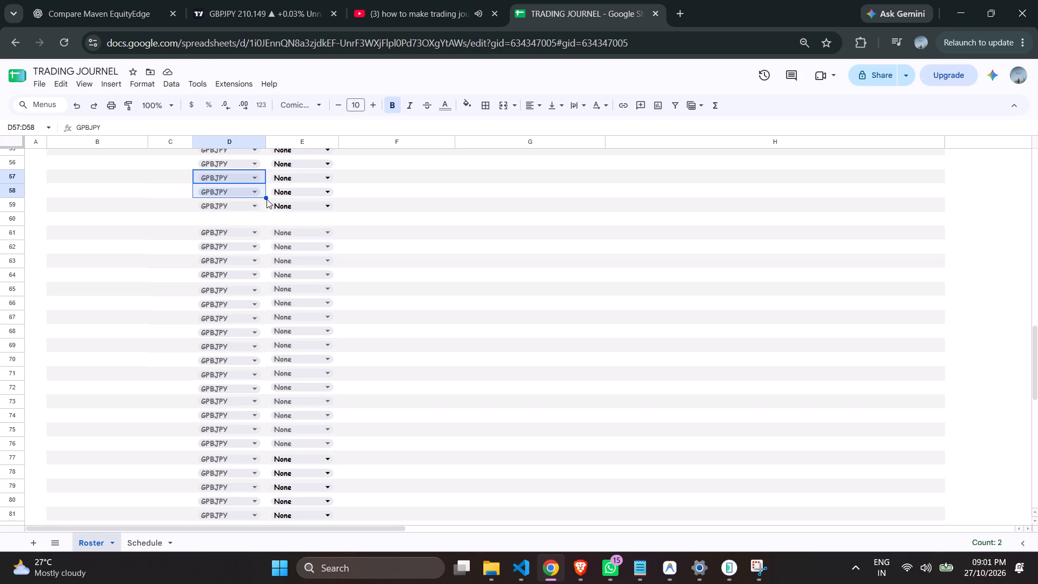
pyautogui.keyDown('ctrl'); pyautogui.moveTo(267, 198); pyautogui.dragTo(265, 220); pyautogui.keyUp('ctrl')
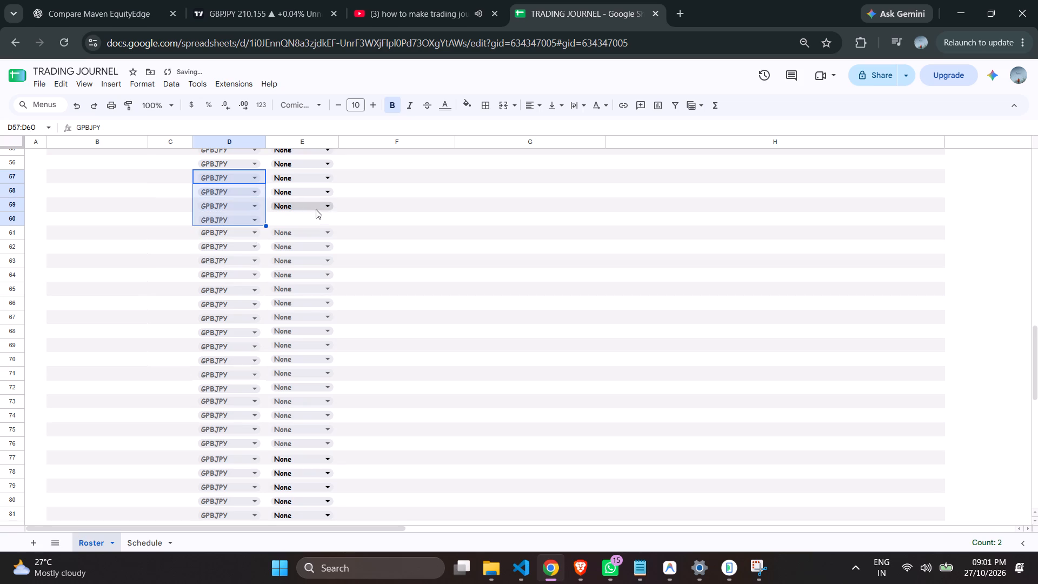
# Fill the None dropdown from E56 down the TP column through the empty cell E60.
pyautogui.click(341, 161)
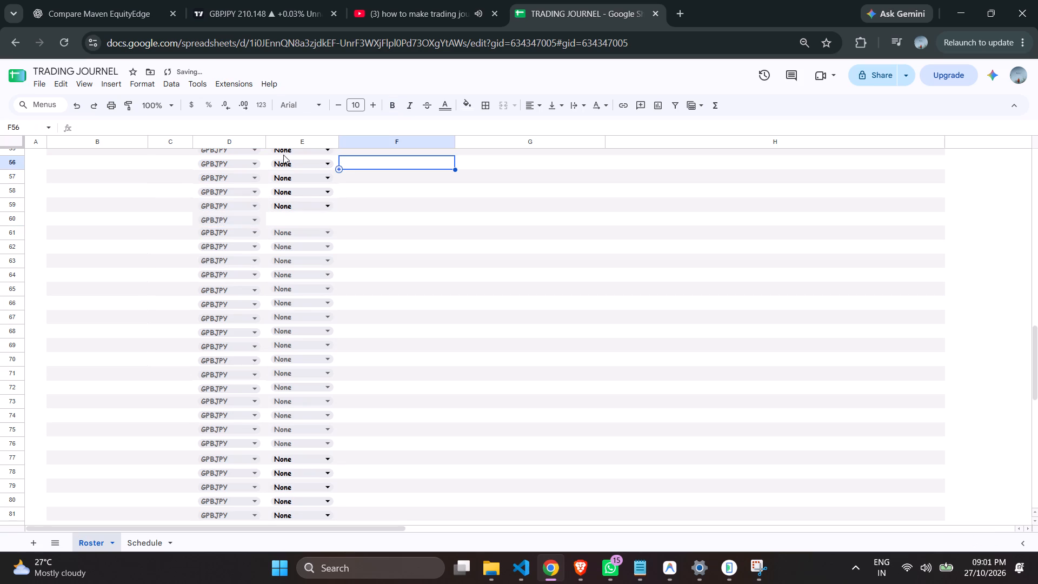
pyautogui.press('Left')
pyautogui.keyDown('ctrl'); pyautogui.moveTo(340, 170); pyautogui.dragTo(335, 196); pyautogui.keyUp('ctrl')
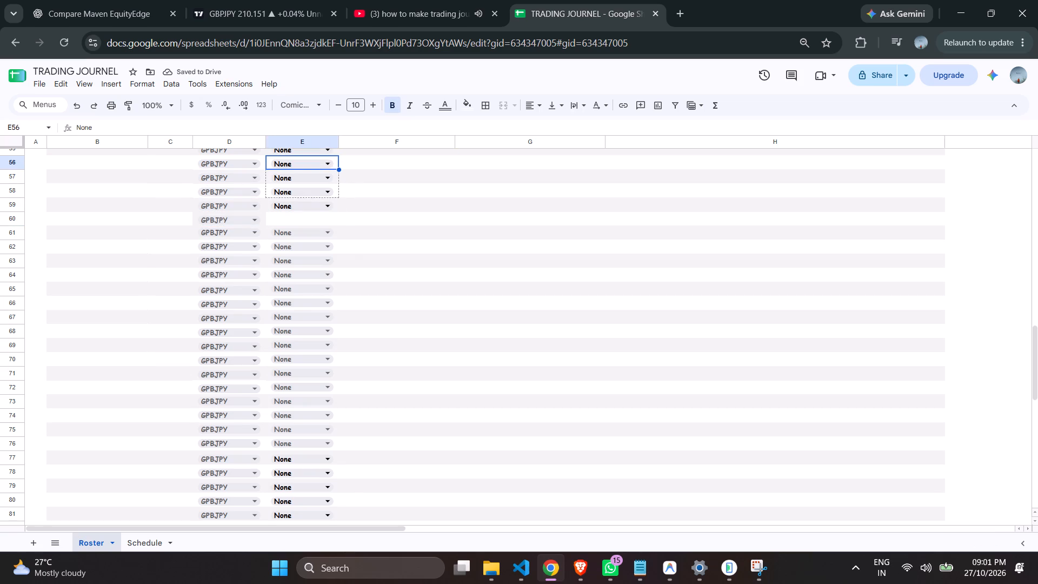
pyautogui.keyDown('ctrl'); pyautogui.moveTo(335, 196); pyautogui.dragTo(332, 220); pyautogui.keyUp('ctrl')
pyautogui.click(480, 304)
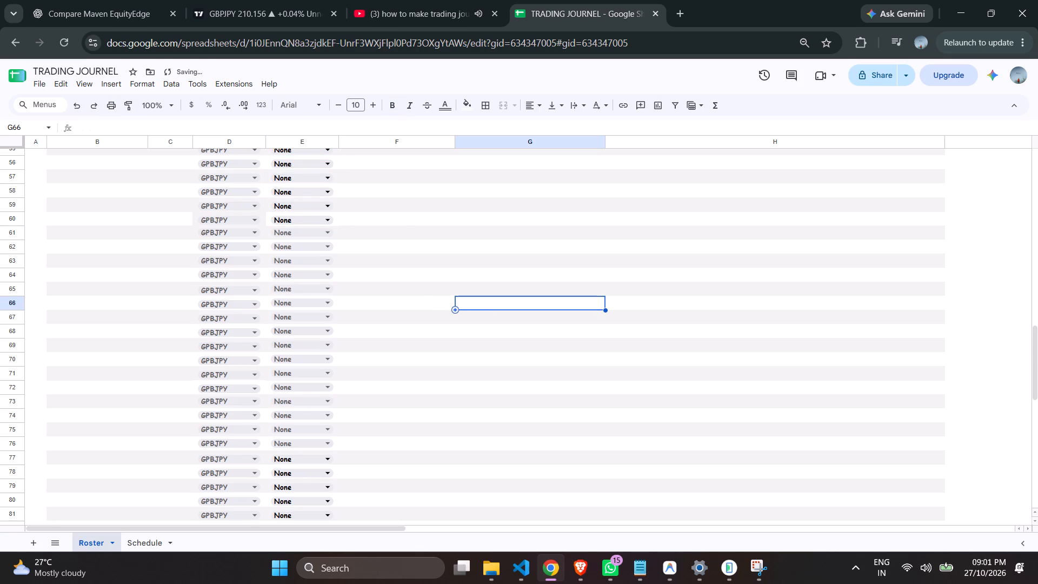
pyautogui.click(194, 219)
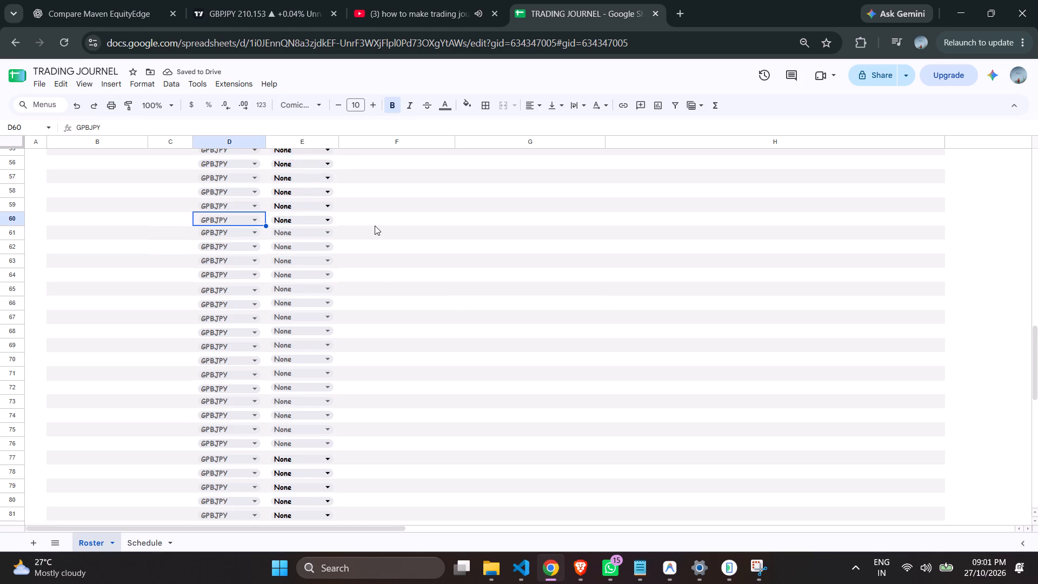
# Pause the trading journal short on YouTube and return to the TRADING JOURNEL spreadsheet.
pyautogui.scroll(2, 375, 225)
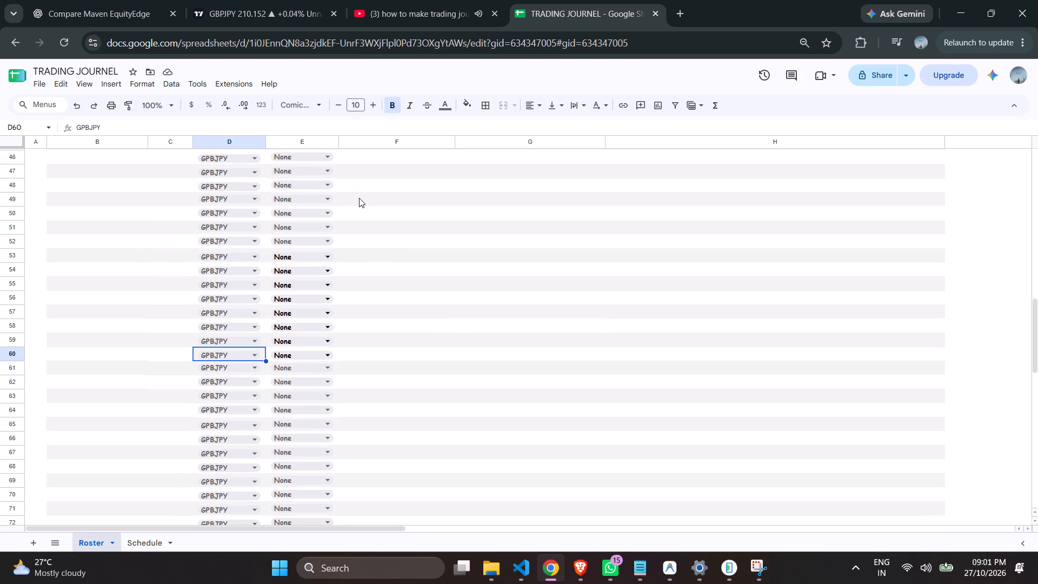
pyautogui.scroll(3, 359, 197)
pyautogui.click(230, 0)
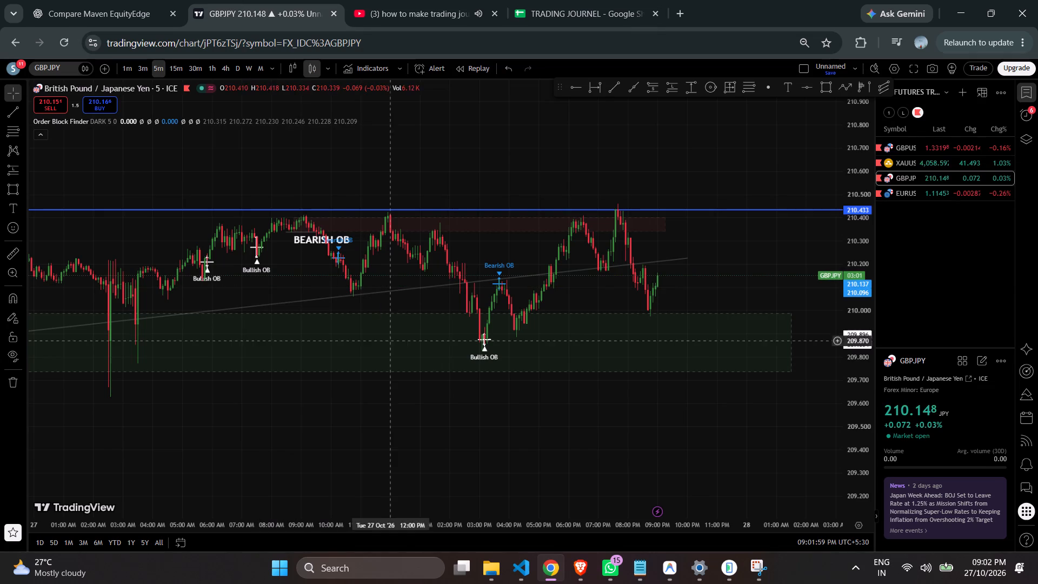
pyautogui.click(466, 0)
pyautogui.click(295, 379)
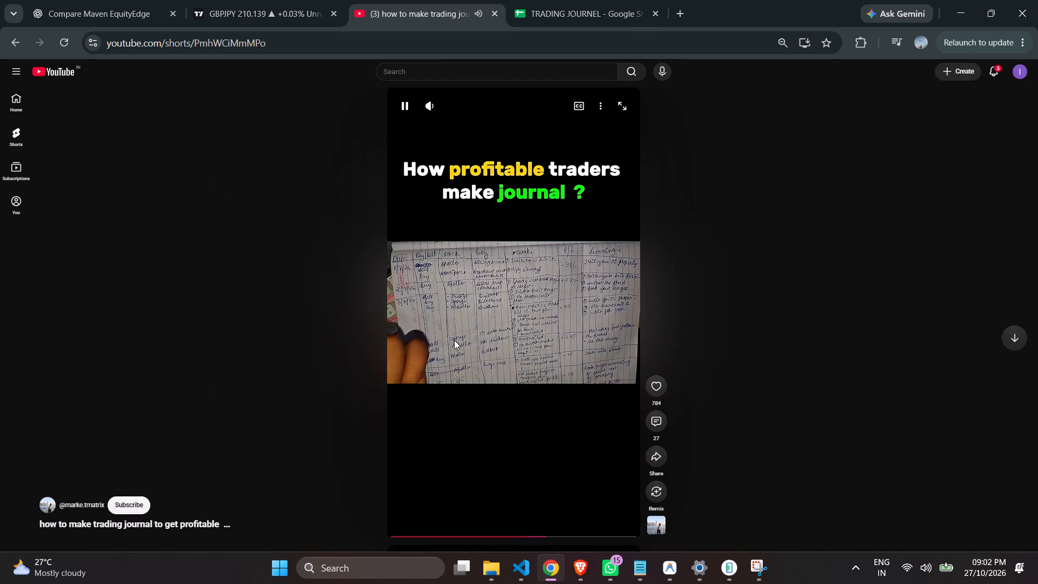
pyautogui.click(454, 340)
pyautogui.click(550, 0)
# Look over the Roster sheet's logged trades and blank rows, from the FOREX TRADING heading down past the breached-account rows.
pyautogui.scroll(2, 310, 348)
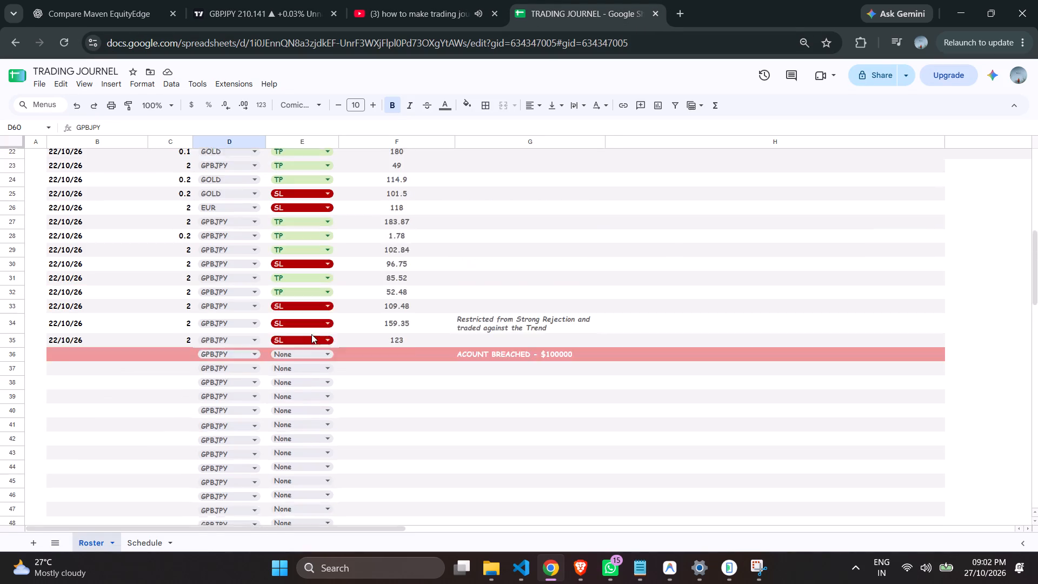
pyautogui.scroll(2, 311, 334)
pyautogui.scroll(-3, 321, 345)
pyautogui.scroll(1, 324, 362)
pyautogui.scroll(-3, 324, 362)
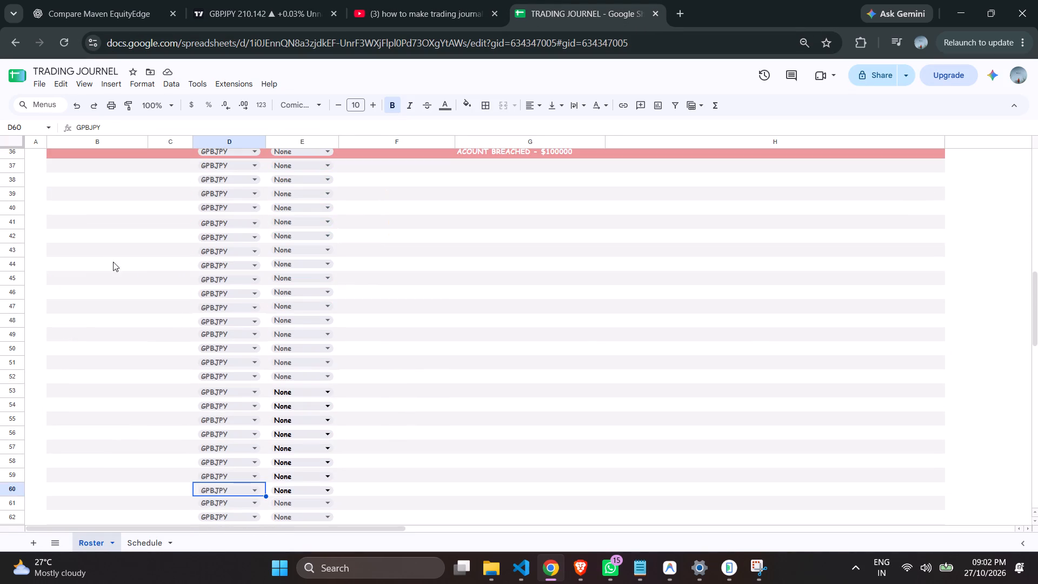
pyautogui.click(135, 188)
pyautogui.scroll(2, 174, 222)
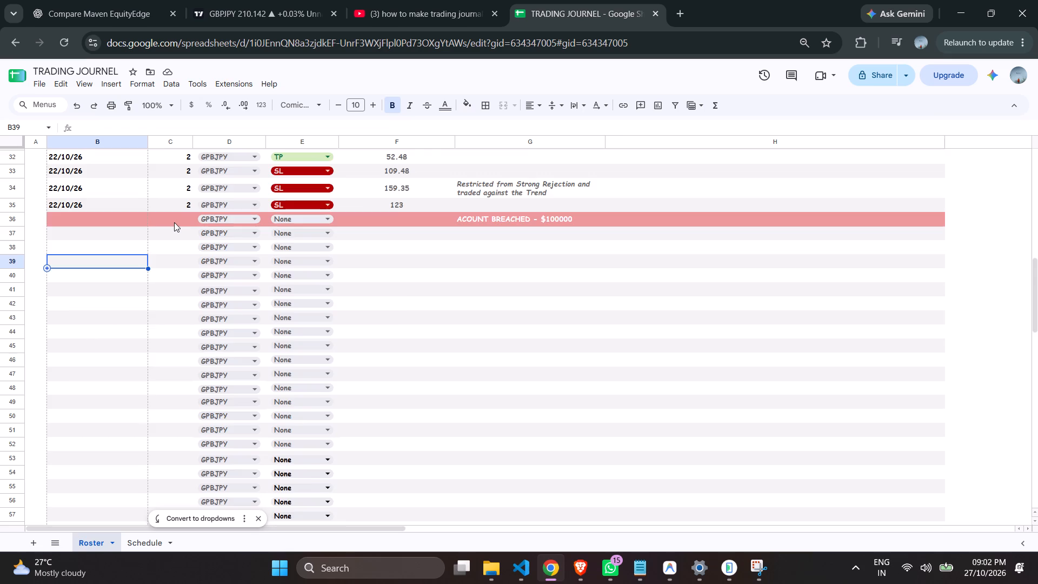
pyautogui.scroll(9, 174, 222)
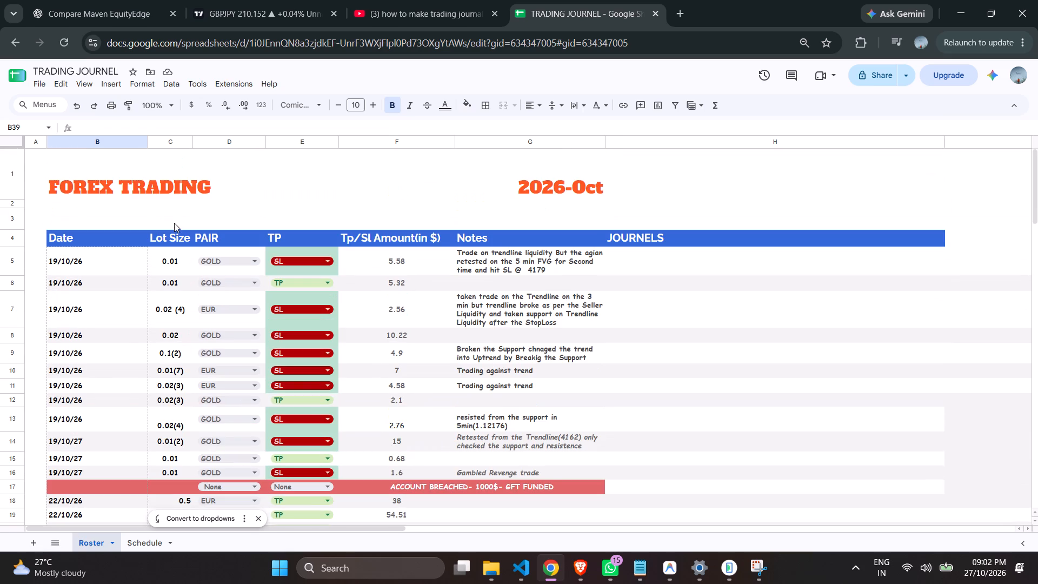
pyautogui.scroll(-1, 176, 225)
pyautogui.scroll(1, 176, 225)
pyautogui.scroll(-3, 176, 229)
pyautogui.scroll(1, 177, 229)
pyautogui.scroll(-1, 177, 229)
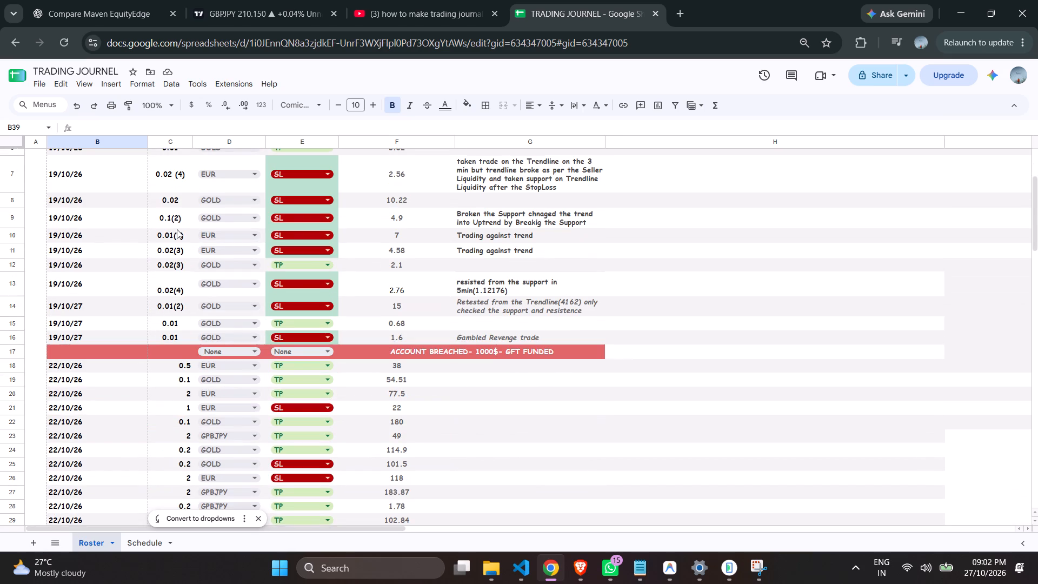
pyautogui.scroll(2, 575, 309)
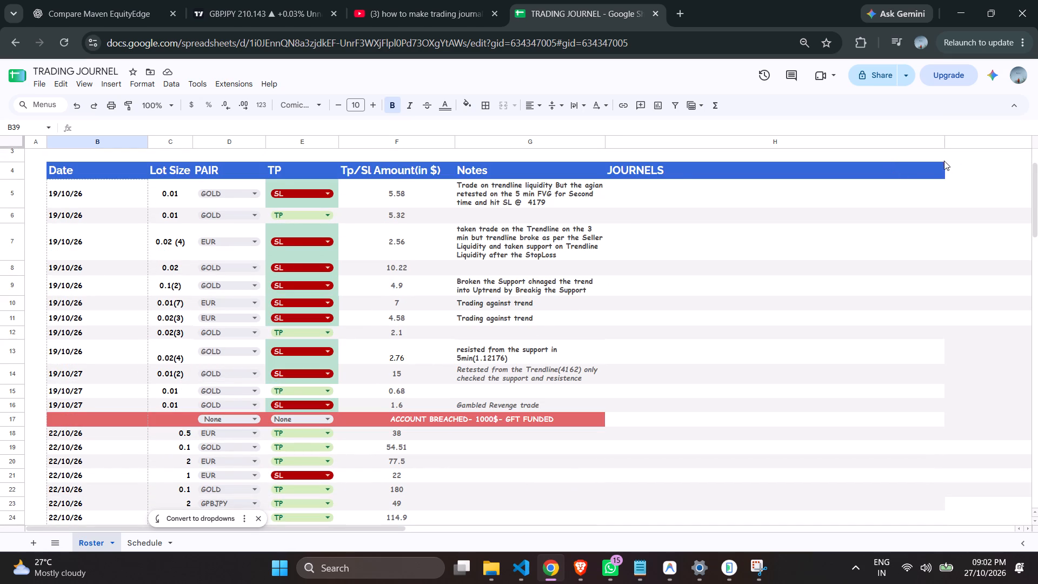
# Narrow the JOURNELS column H to less than half its width.
pyautogui.moveTo(945, 143); pyautogui.dragTo(747, 145)
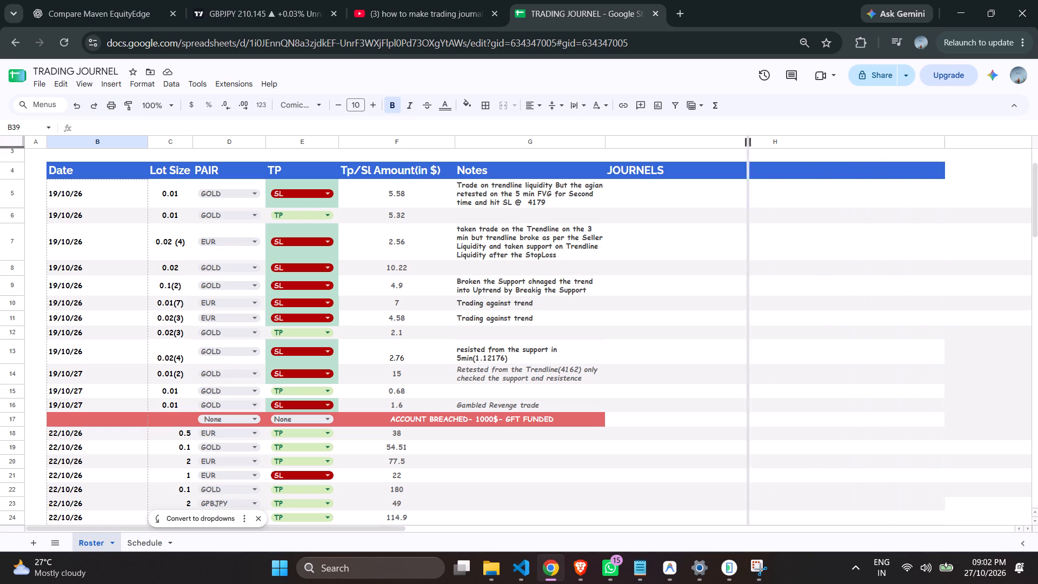
pyautogui.moveTo(747, 145); pyautogui.dragTo(715, 145)
pyautogui.click(674, 195)
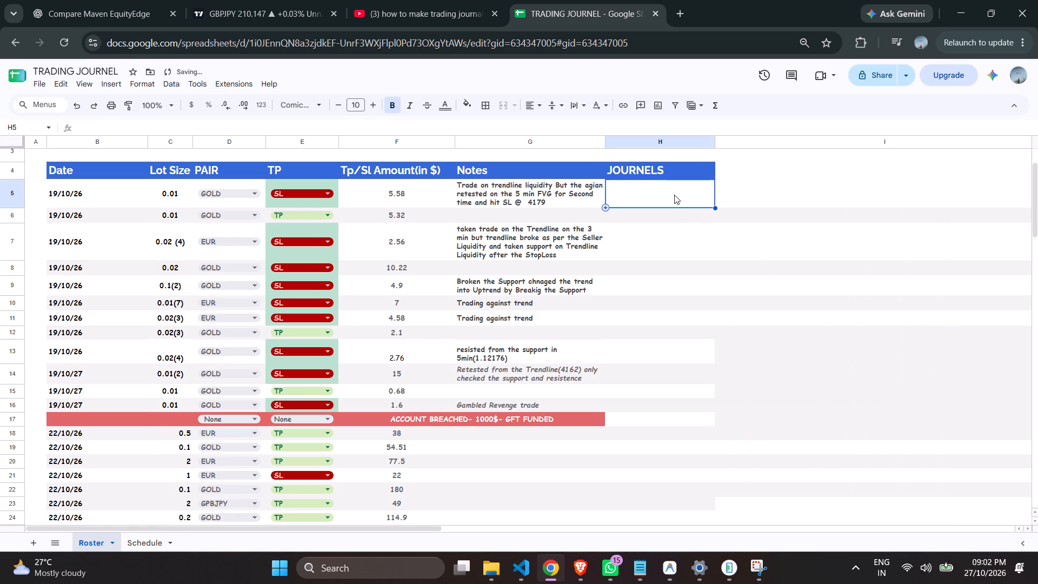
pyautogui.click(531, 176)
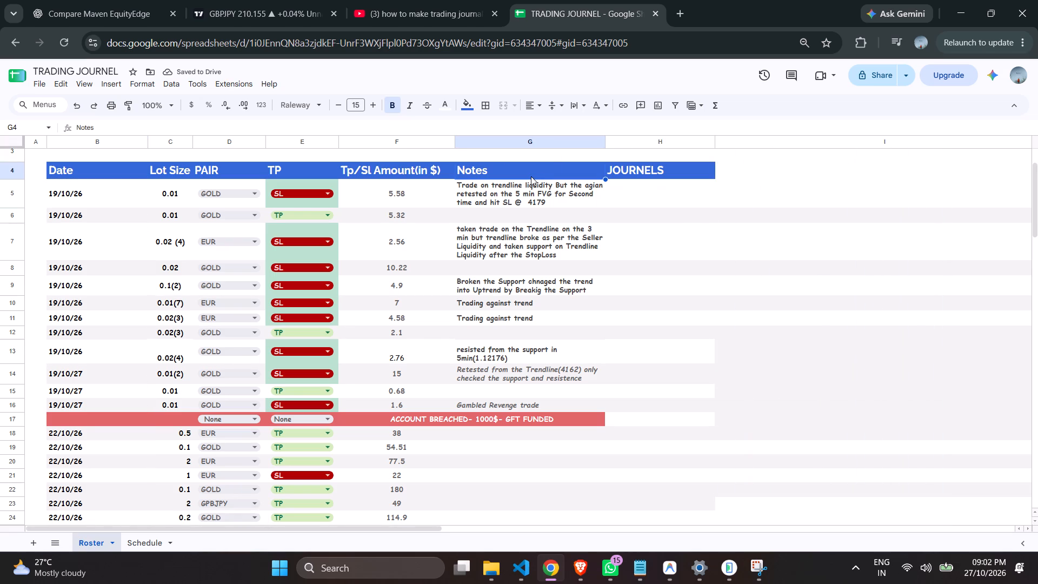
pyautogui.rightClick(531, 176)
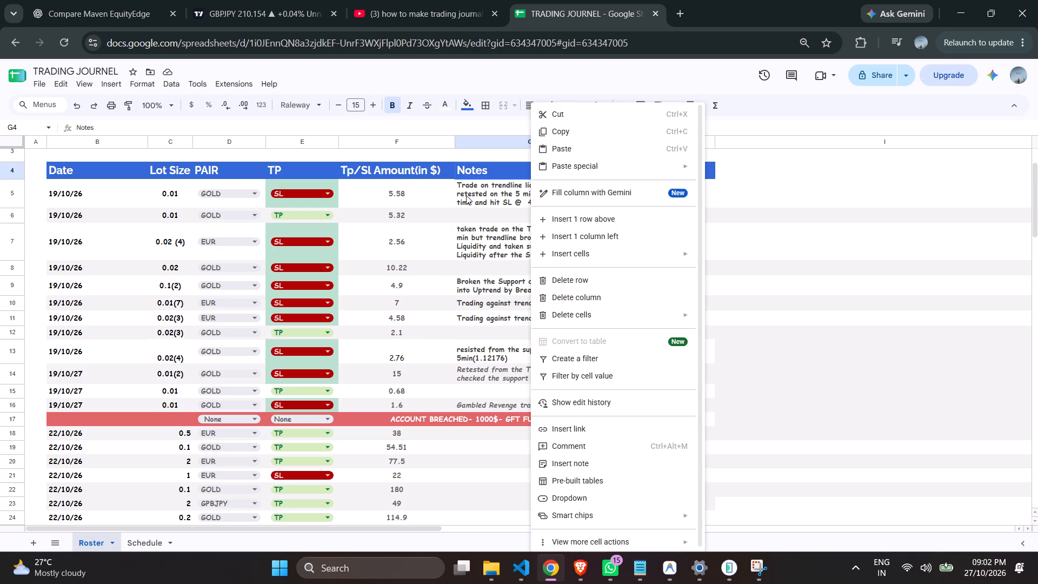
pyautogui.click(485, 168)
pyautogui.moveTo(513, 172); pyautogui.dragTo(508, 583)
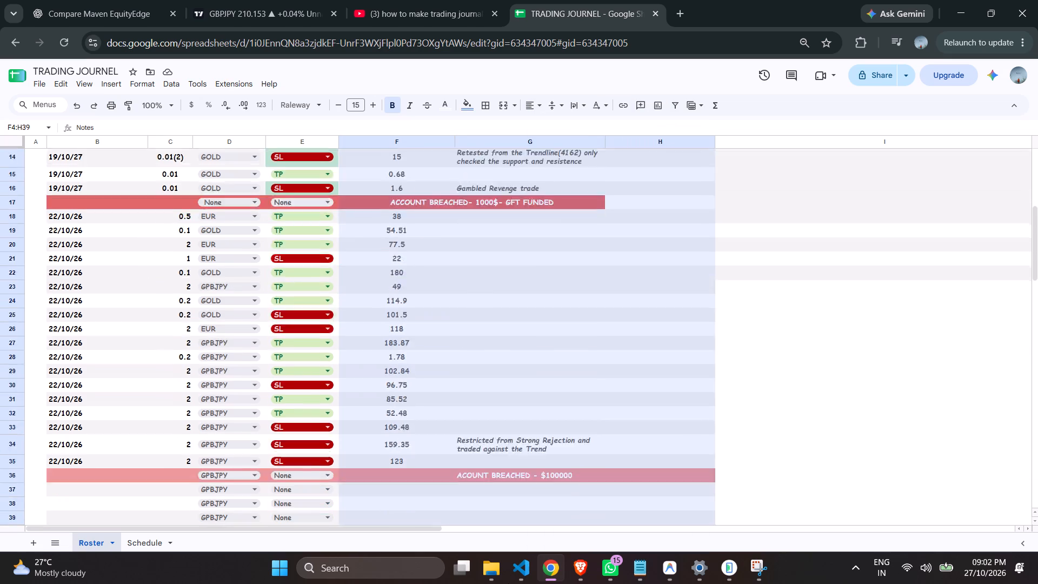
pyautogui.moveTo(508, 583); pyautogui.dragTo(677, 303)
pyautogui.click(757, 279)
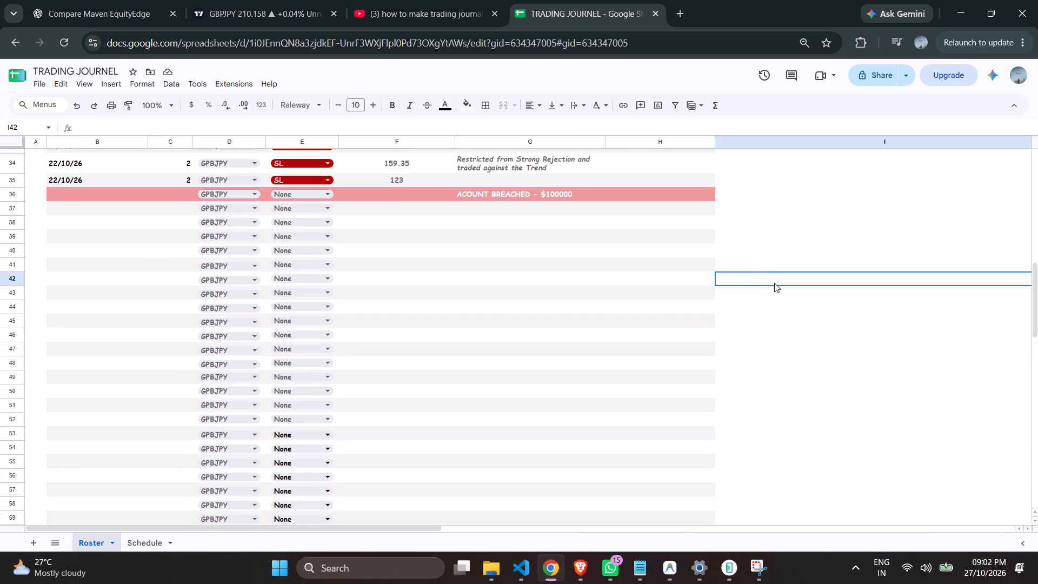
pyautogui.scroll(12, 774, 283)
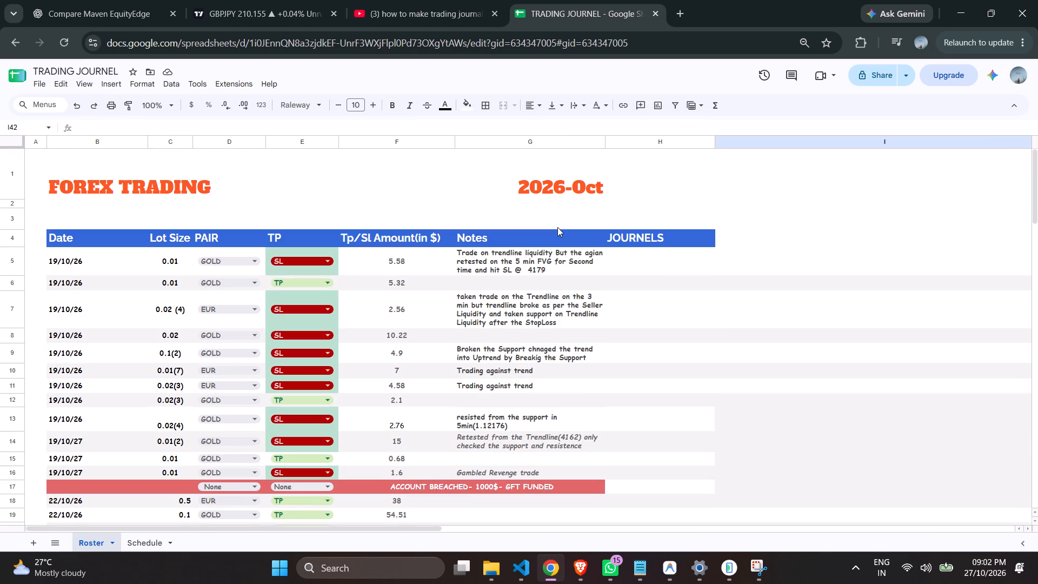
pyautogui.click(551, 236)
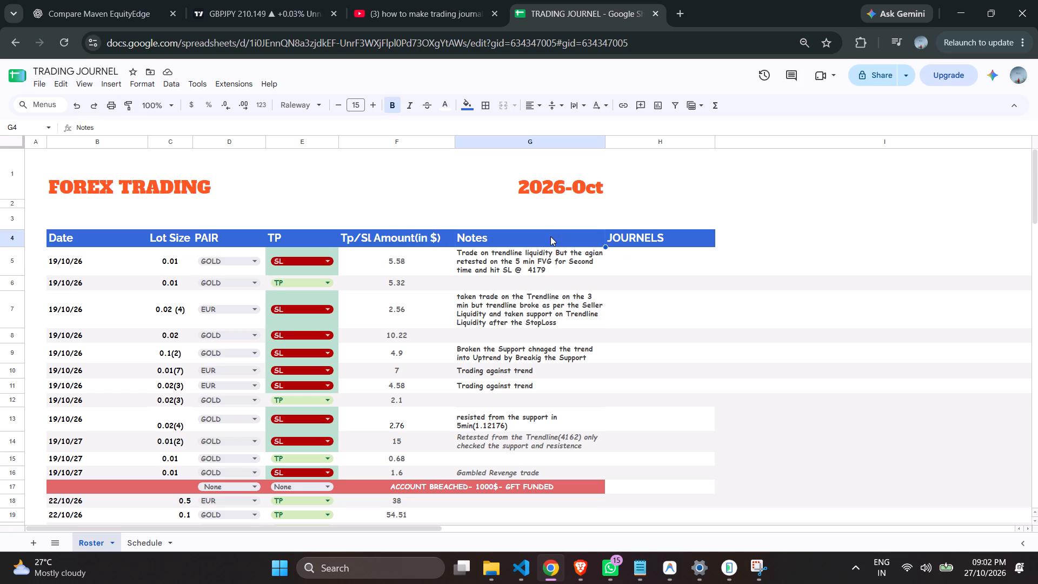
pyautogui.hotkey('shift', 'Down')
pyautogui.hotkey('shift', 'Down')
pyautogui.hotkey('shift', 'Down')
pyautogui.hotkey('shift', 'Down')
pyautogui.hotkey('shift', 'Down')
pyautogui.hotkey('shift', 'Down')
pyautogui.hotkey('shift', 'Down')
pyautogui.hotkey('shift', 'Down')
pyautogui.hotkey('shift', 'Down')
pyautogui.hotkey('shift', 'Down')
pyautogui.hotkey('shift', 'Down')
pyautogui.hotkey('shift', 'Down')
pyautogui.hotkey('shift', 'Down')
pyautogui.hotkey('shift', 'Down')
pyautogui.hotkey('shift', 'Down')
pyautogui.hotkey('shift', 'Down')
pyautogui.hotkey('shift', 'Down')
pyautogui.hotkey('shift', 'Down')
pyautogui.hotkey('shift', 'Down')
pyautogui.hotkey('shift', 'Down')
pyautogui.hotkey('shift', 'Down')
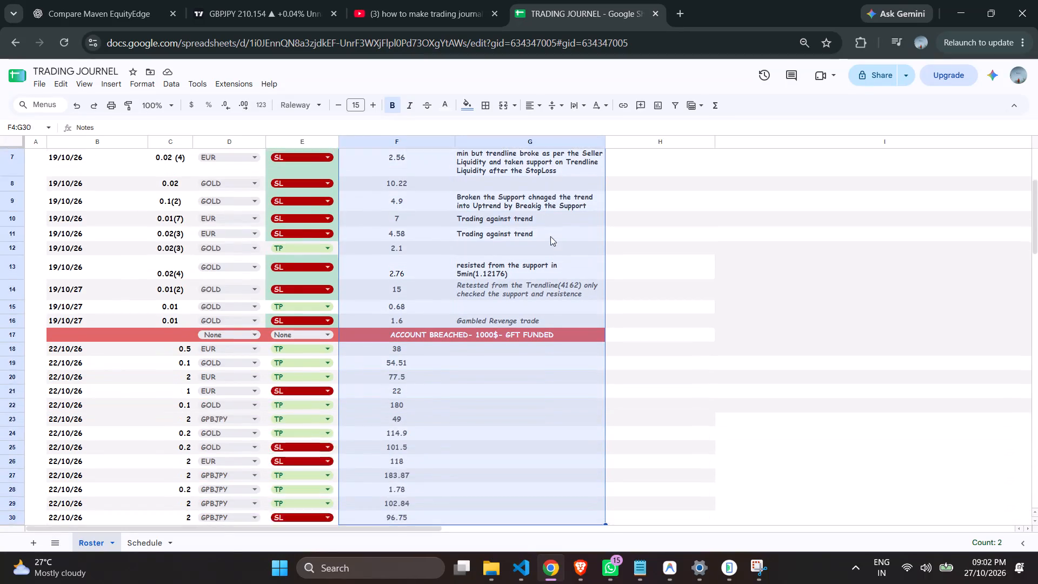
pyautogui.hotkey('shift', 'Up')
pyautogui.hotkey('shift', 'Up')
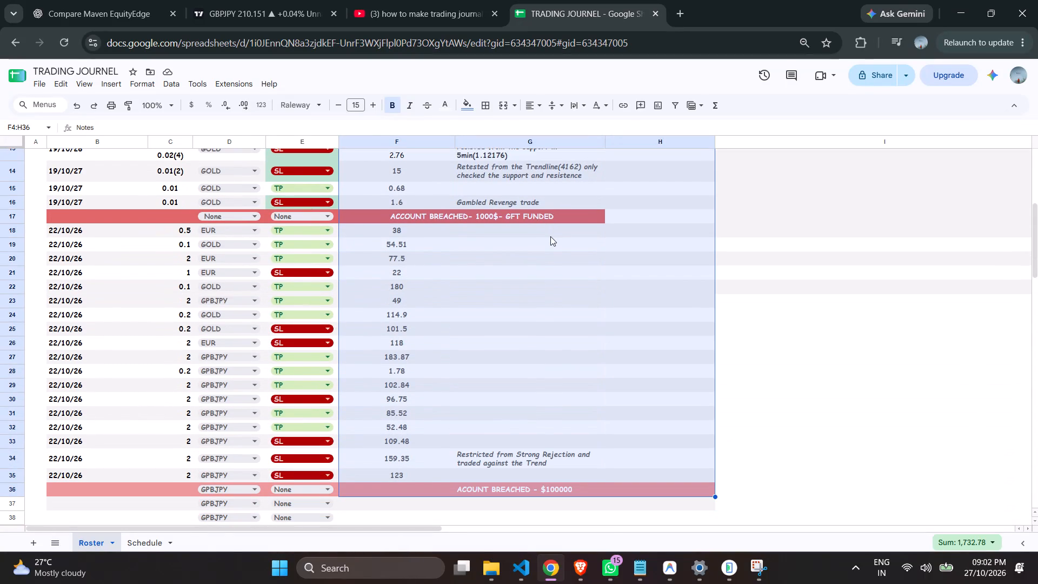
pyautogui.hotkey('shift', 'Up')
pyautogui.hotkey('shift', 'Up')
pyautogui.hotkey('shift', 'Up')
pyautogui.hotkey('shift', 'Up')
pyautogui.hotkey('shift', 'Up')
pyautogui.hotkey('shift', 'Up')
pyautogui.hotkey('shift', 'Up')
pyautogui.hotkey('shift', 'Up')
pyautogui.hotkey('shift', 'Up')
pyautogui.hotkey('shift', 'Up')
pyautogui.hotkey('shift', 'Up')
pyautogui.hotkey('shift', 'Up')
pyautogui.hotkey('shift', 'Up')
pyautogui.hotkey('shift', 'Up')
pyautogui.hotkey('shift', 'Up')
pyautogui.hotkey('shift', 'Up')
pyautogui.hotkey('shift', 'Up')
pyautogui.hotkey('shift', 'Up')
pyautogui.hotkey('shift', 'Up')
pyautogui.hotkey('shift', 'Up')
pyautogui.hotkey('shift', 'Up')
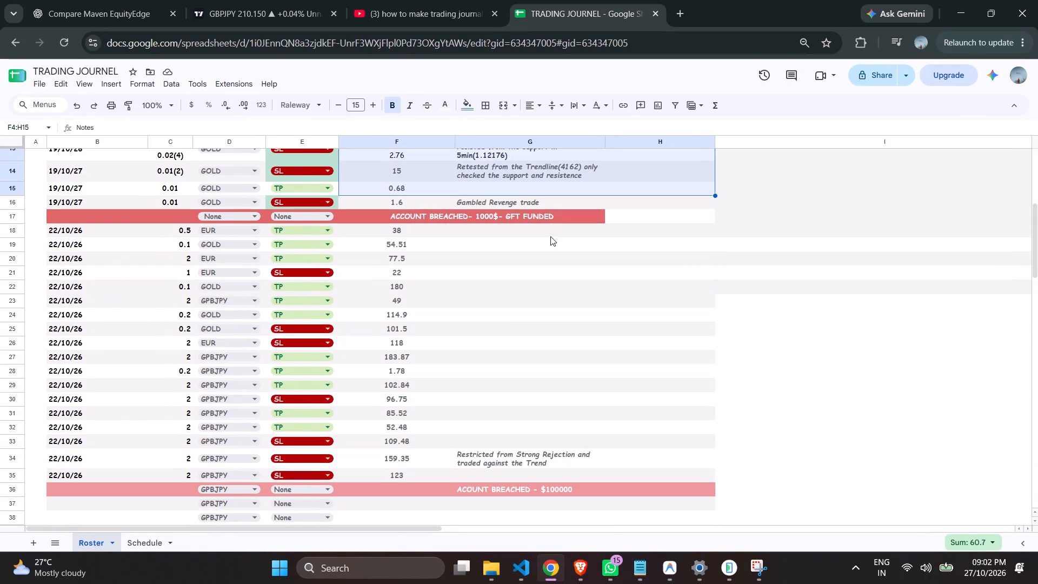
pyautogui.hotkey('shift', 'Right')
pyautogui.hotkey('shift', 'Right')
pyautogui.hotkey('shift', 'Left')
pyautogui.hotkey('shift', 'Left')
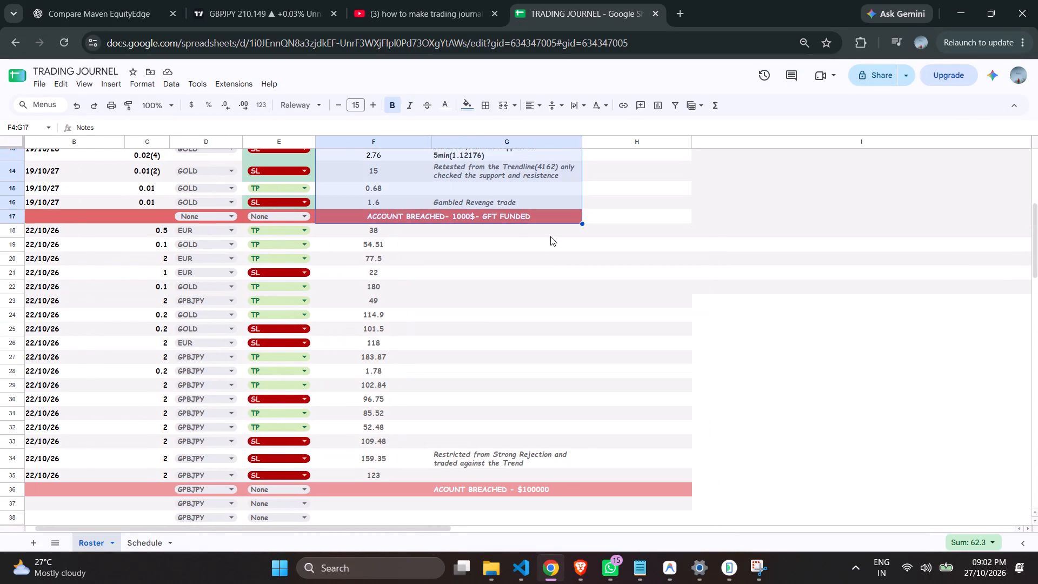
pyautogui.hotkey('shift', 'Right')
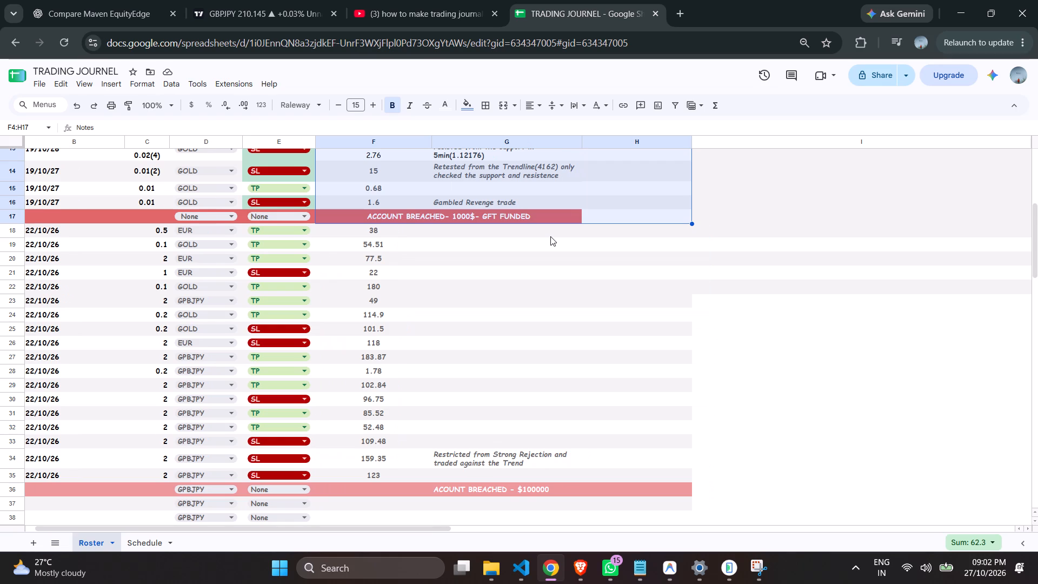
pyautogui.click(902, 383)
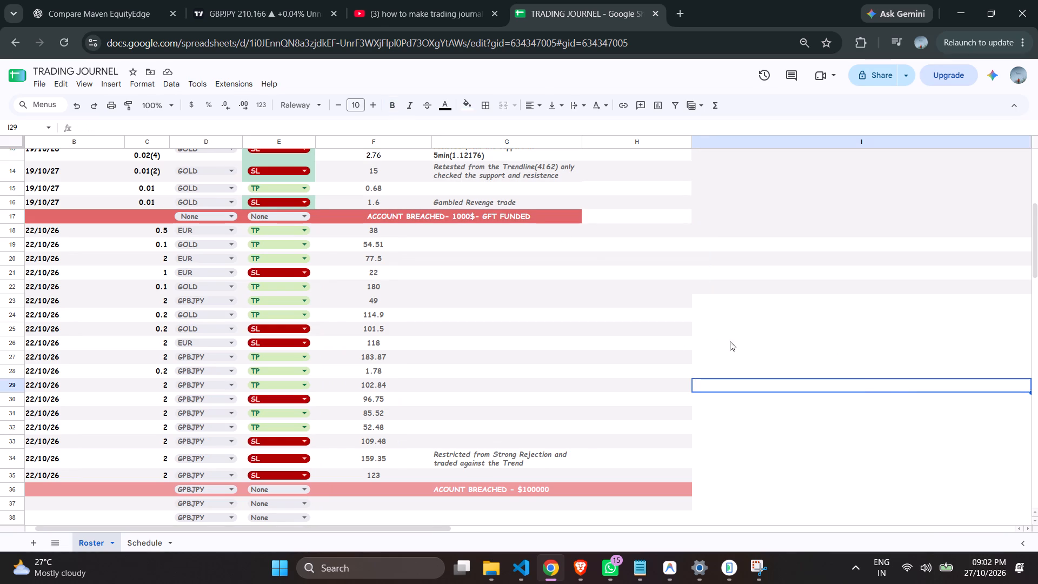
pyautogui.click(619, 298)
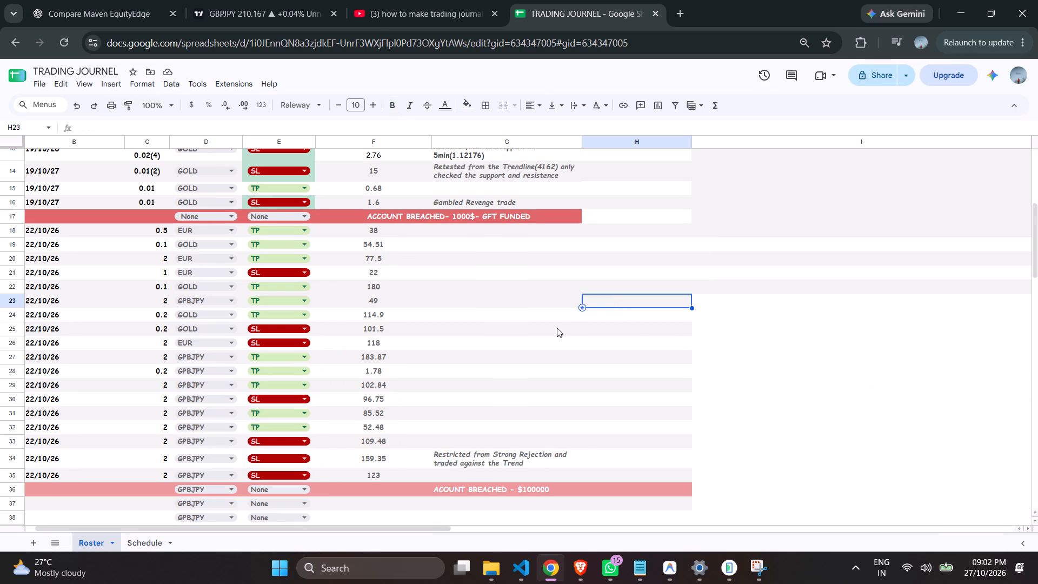
# Narrow the Tp/Sl Amount(in $) column F slightly so it just fits its heading.
pyautogui.scroll(5, 540, 296)
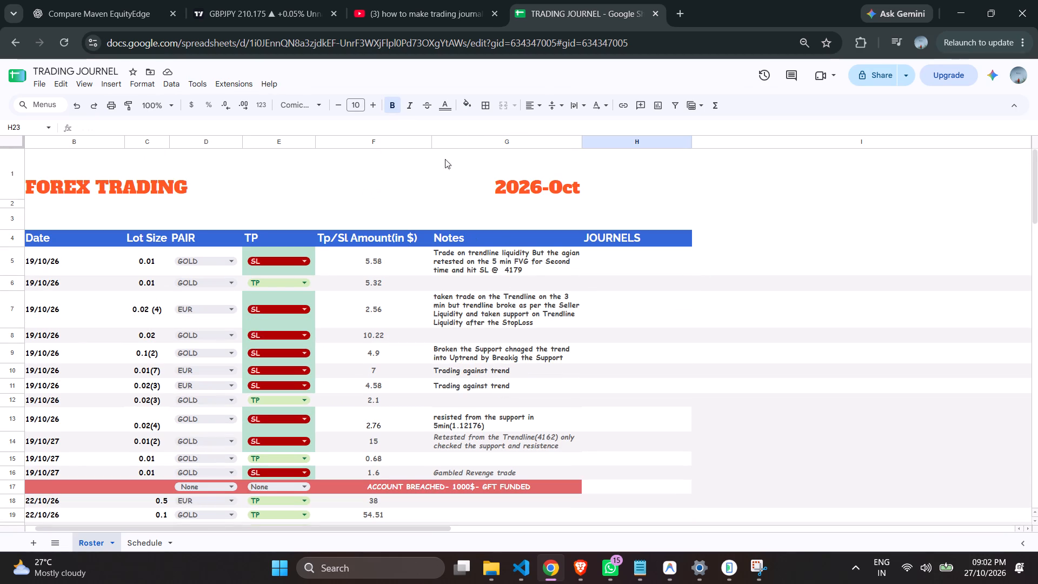
pyautogui.moveTo(434, 140); pyautogui.dragTo(409, 147)
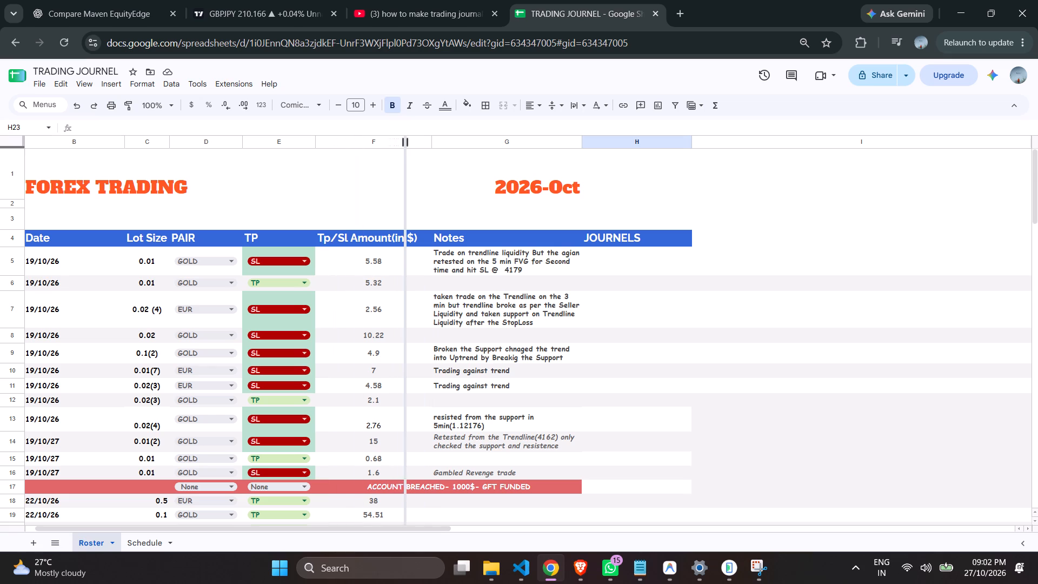
pyautogui.moveTo(409, 147); pyautogui.dragTo(422, 149)
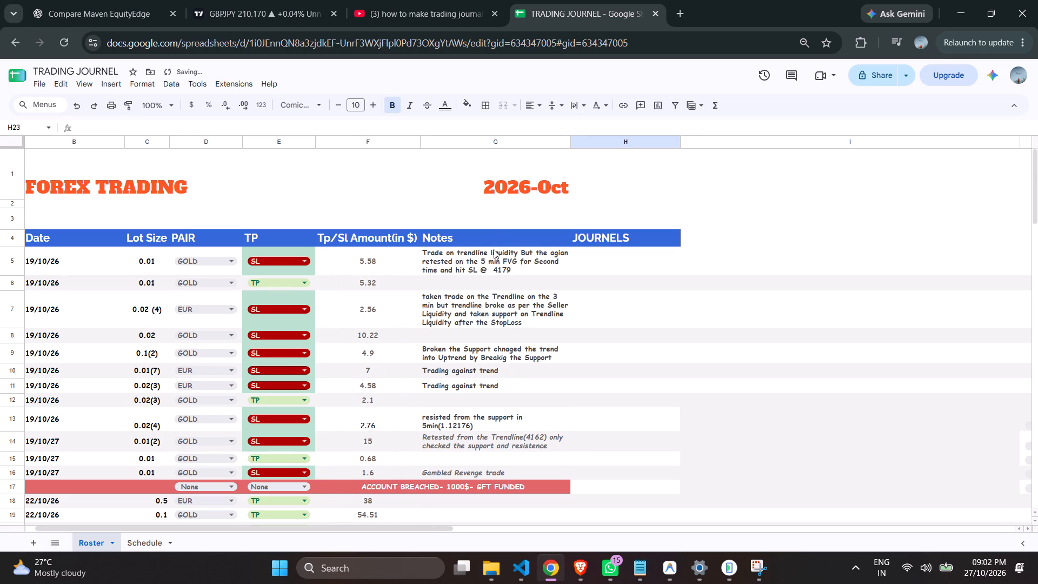
# Insert a blank column between Tp/Sl Amount(in $) and Notes in the Roster sheet's trade table.
pyautogui.moveTo(494, 242); pyautogui.dragTo(523, 462)
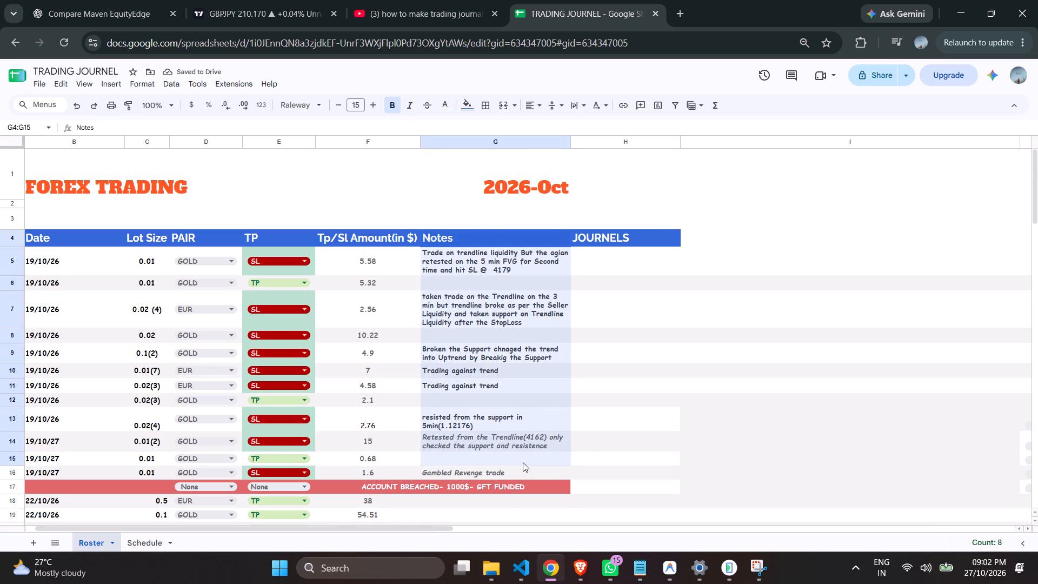
pyautogui.moveTo(523, 462); pyautogui.dragTo(524, 475)
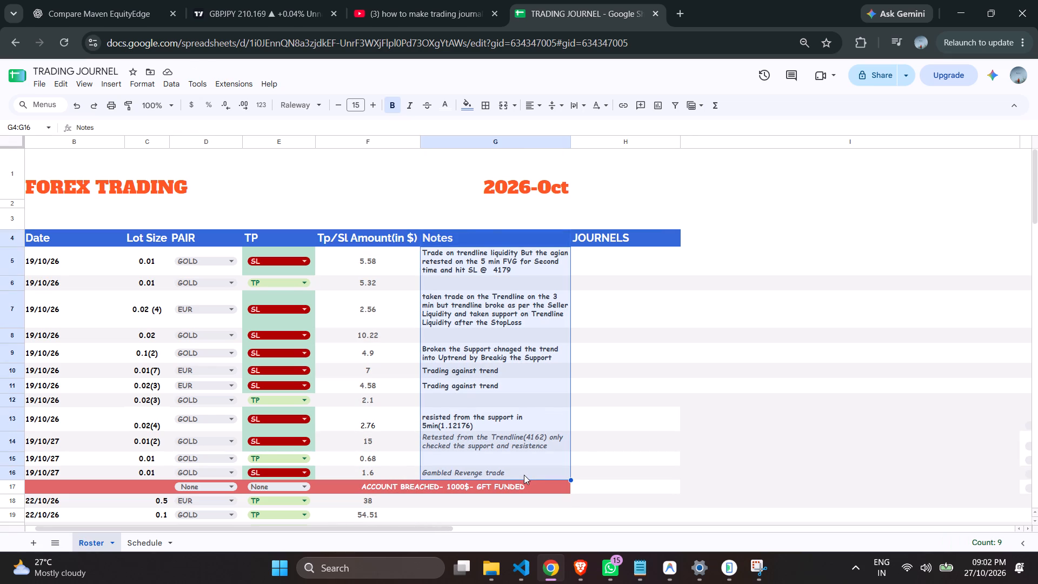
pyautogui.rightClick(478, 410)
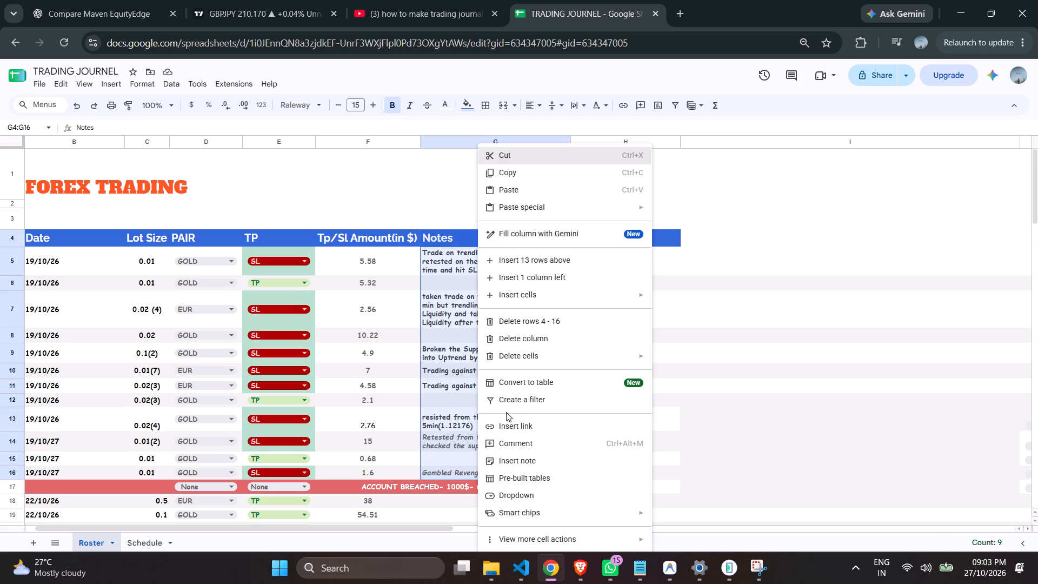
pyautogui.click(545, 276)
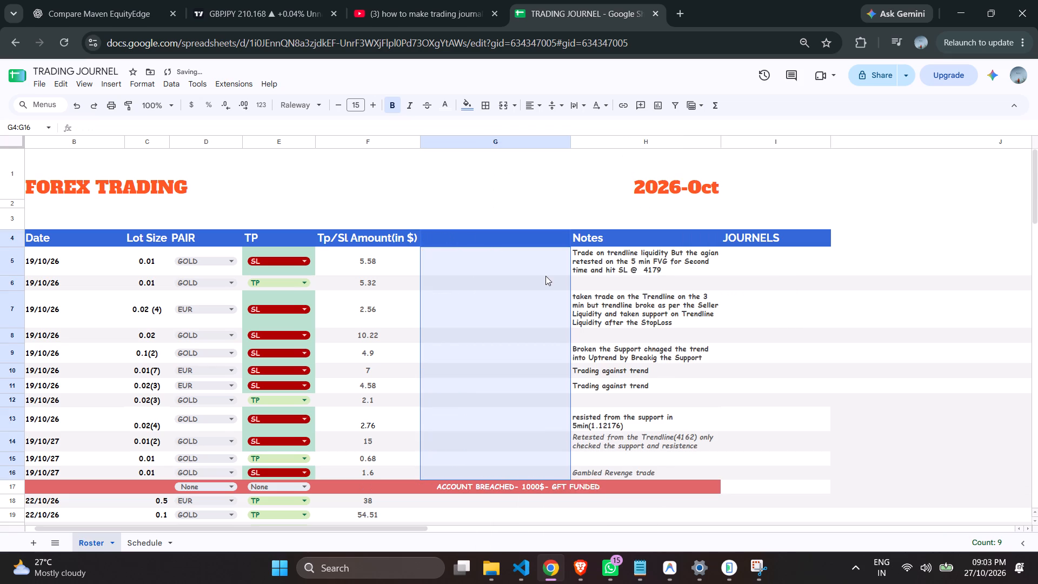
pyautogui.scroll(-1, 554, 416)
pyautogui.scroll(1, 554, 418)
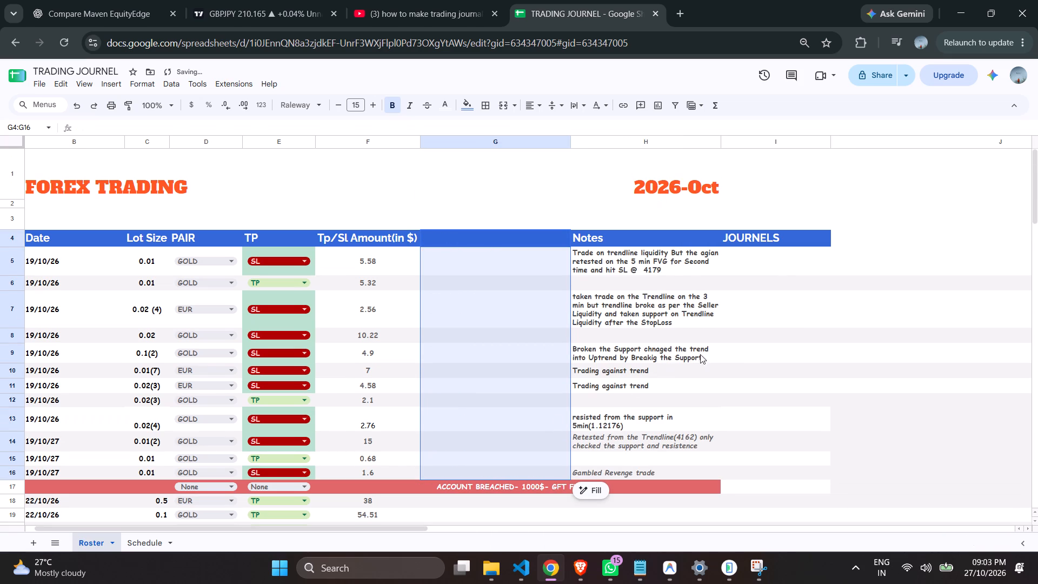
pyautogui.click(830, 349)
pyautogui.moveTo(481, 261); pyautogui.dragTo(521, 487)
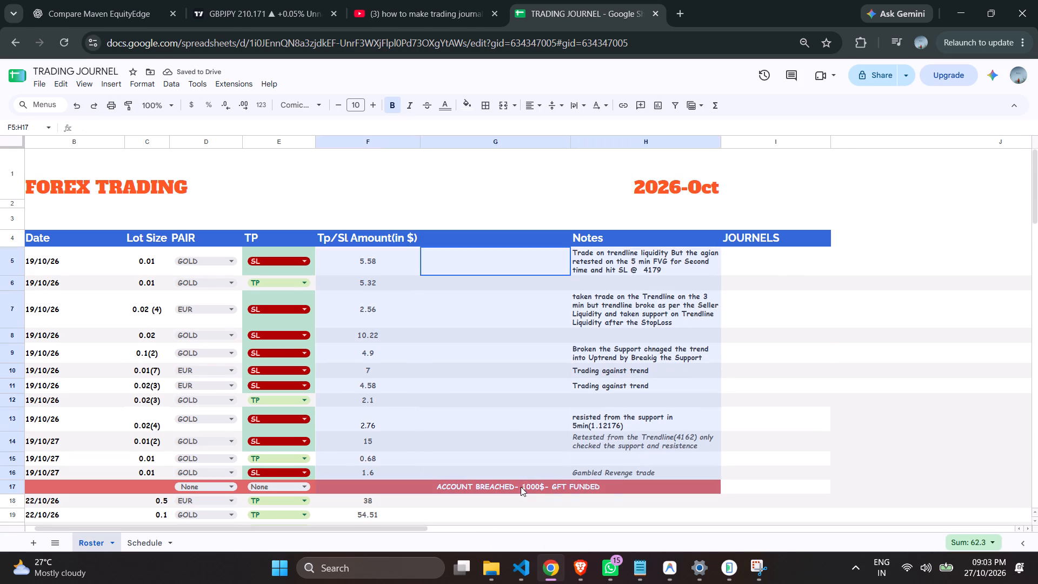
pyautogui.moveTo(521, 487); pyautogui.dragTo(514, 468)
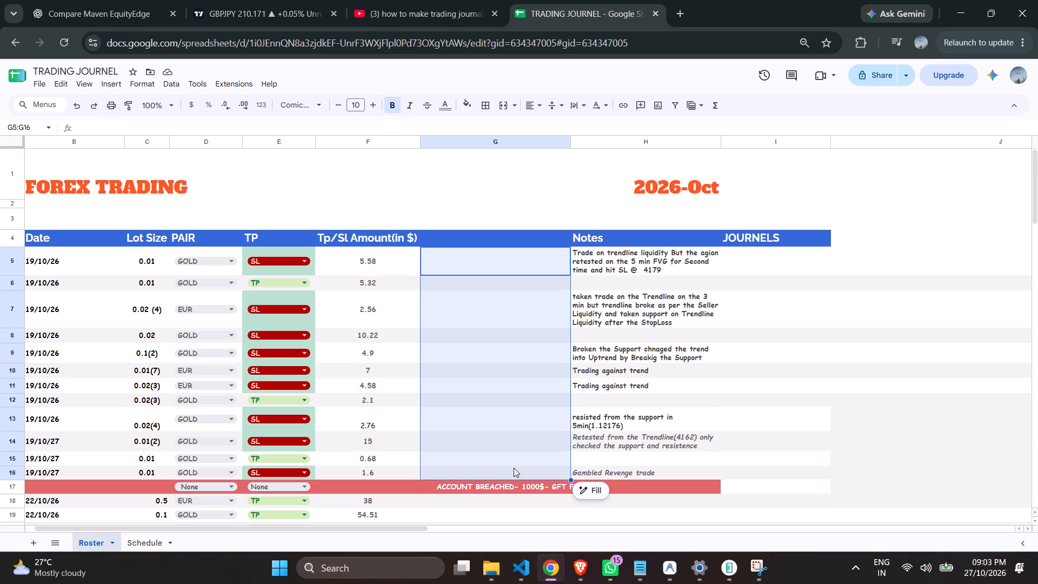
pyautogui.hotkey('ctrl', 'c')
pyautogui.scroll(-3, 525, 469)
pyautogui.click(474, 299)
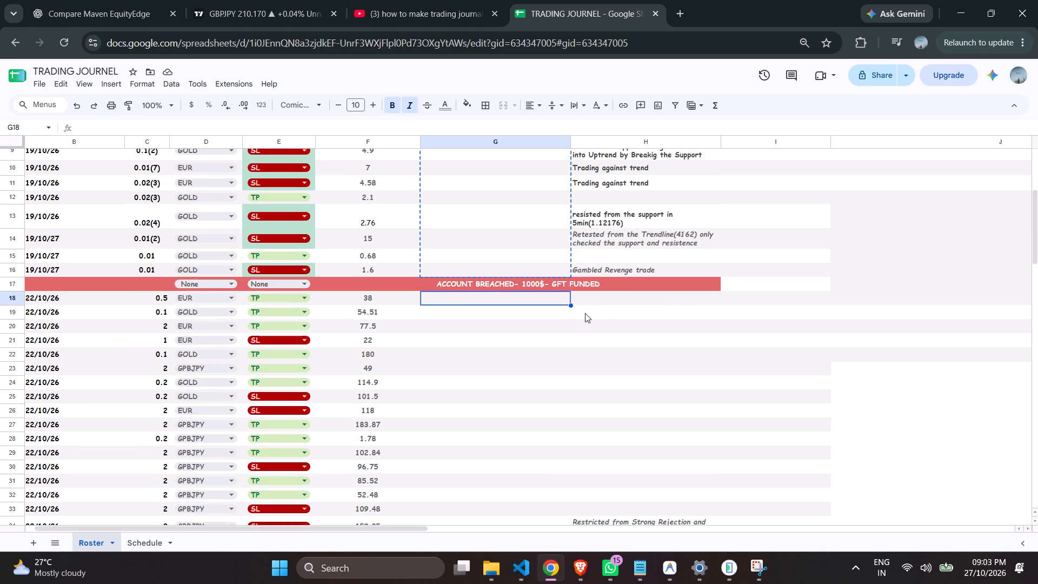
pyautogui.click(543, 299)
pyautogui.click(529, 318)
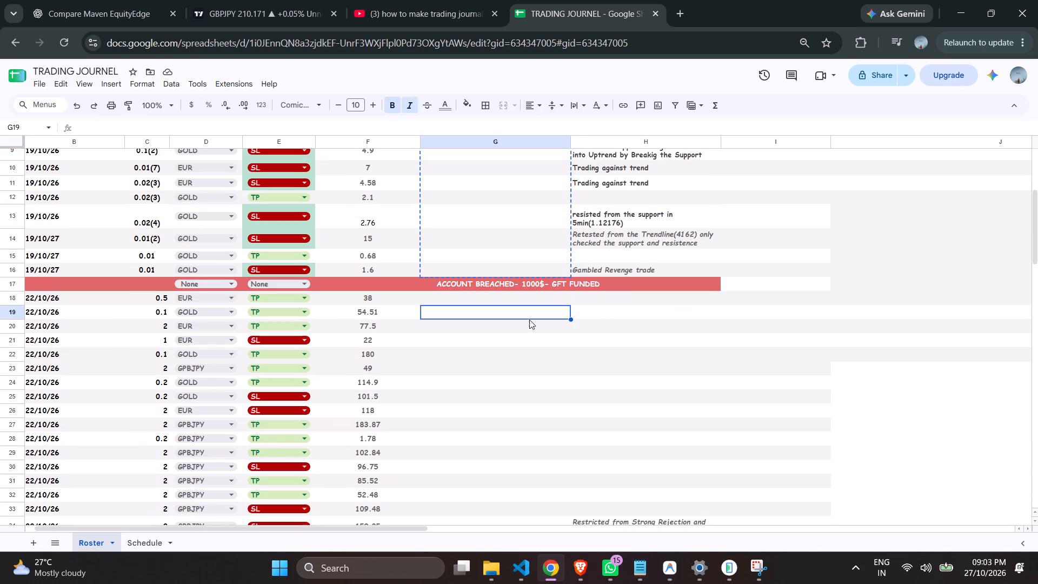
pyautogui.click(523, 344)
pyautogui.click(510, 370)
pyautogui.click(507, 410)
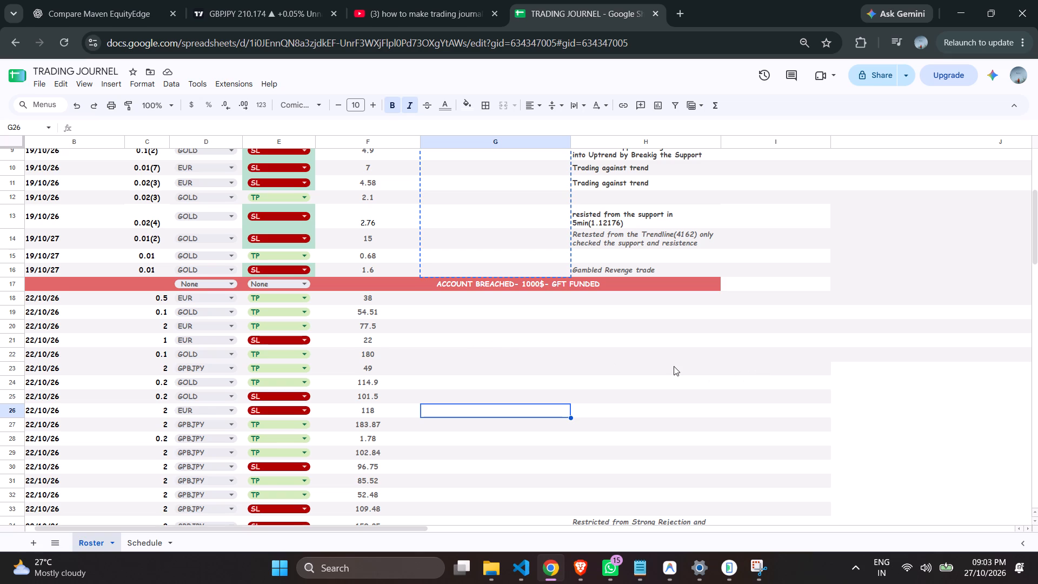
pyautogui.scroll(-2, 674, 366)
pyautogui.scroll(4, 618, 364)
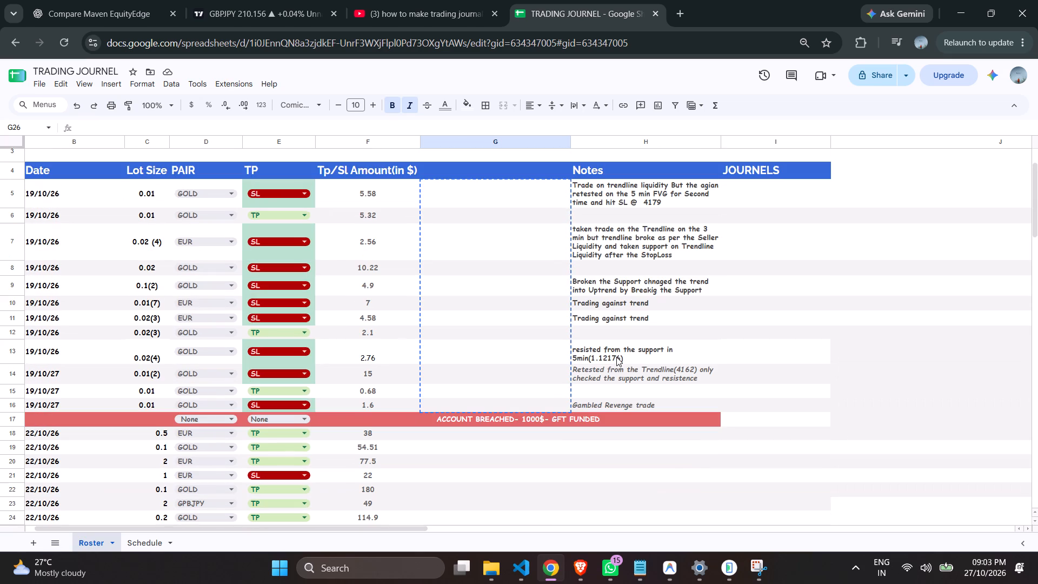
# Enter BUY/SELL as the heading of the blank column G in row 4.
pyautogui.click(483, 165)
pyautogui.doubleClick(483, 170)
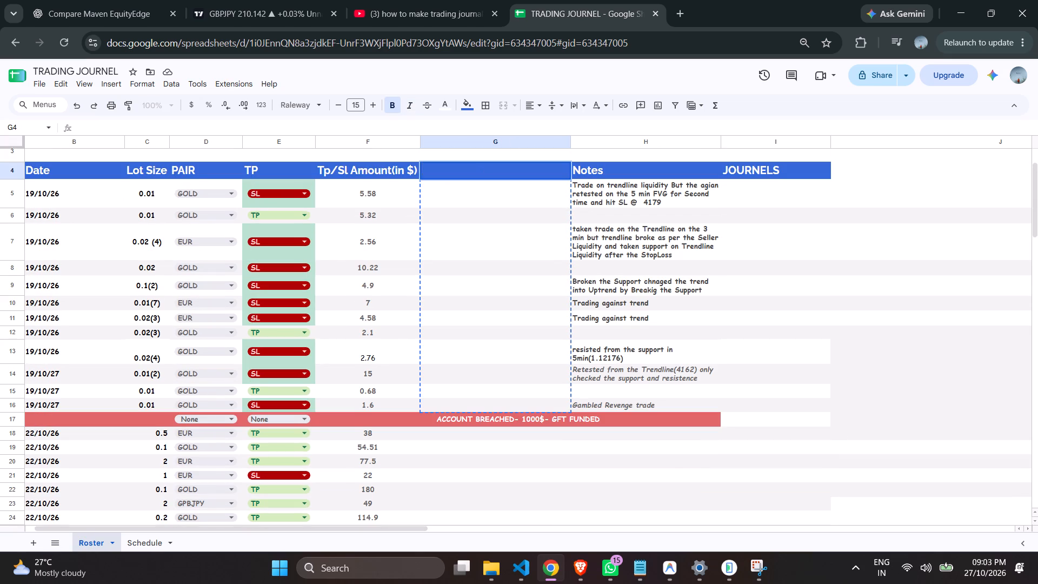
pyautogui.press('b')
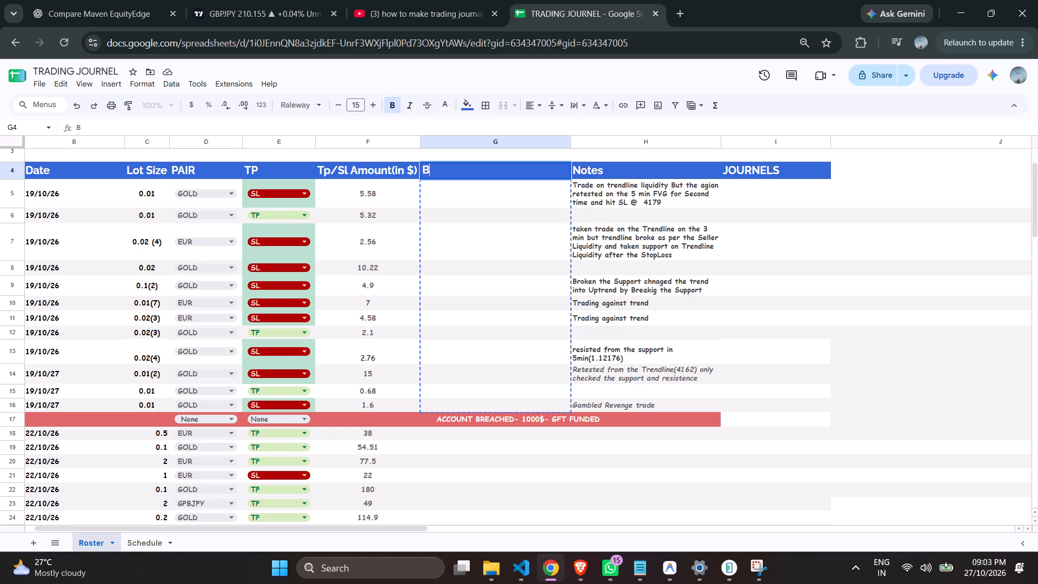
pyautogui.write('UY')
pyautogui.write('/SELL')
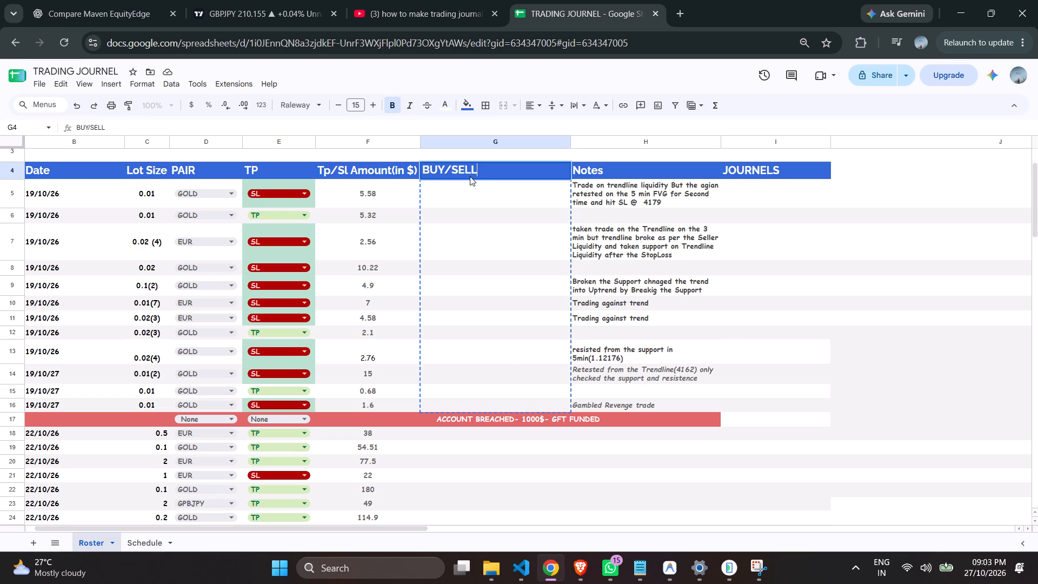
pyautogui.click(888, 285)
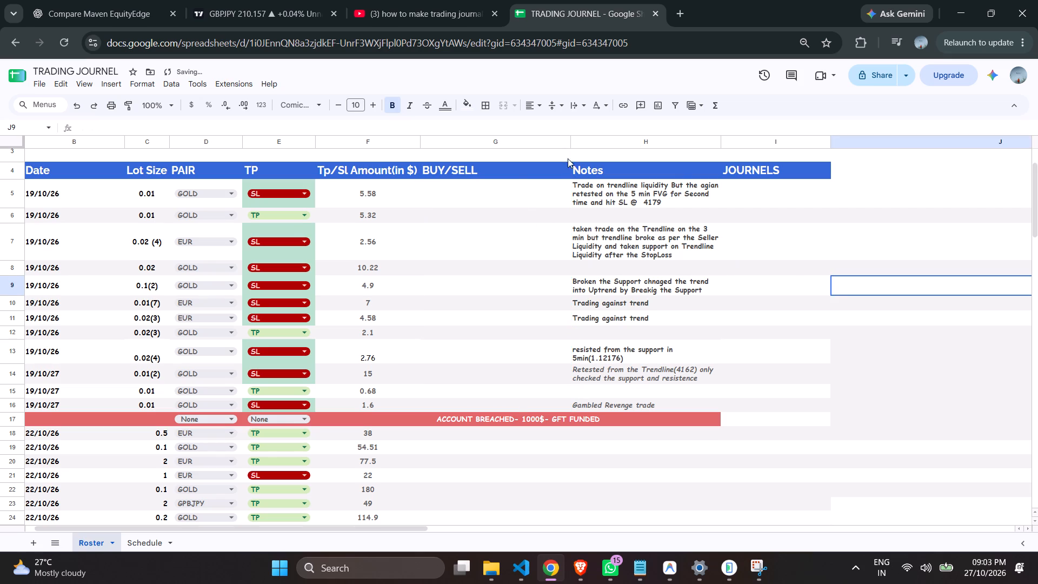
# Narrow the BUY/SELL column G to about 60% of its width.
pyautogui.moveTo(570, 144); pyautogui.dragTo(510, 155)
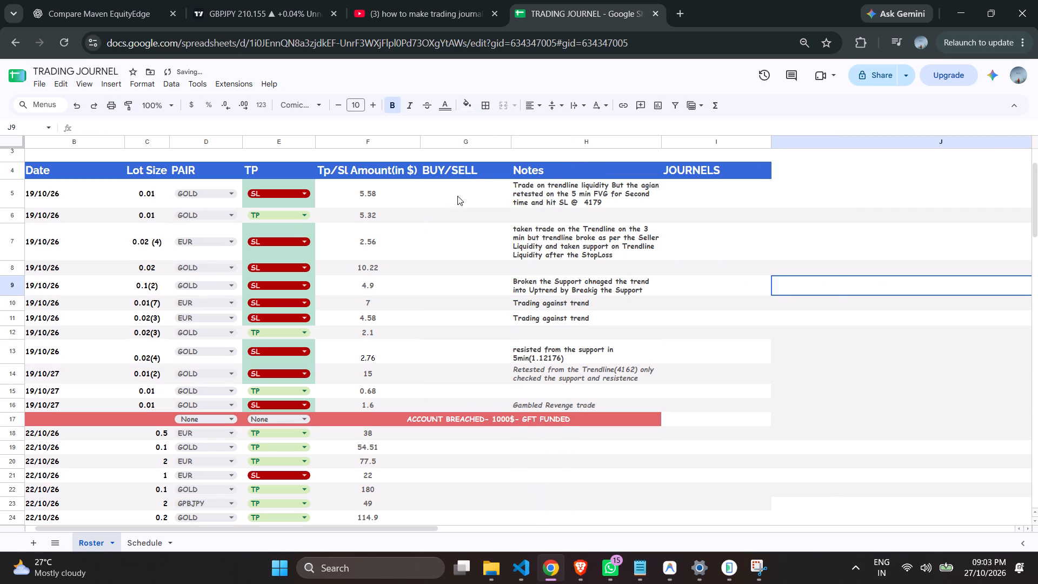
# Fill the blank BUY/SELL cell G18 down the column through row 83.
pyautogui.moveTo(457, 196); pyautogui.dragTo(470, 410)
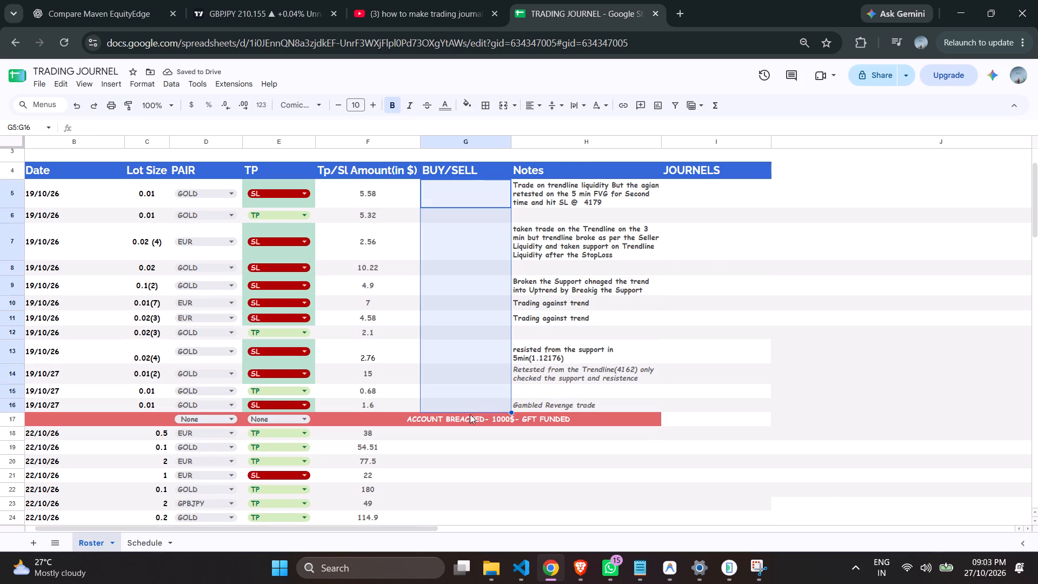
pyautogui.scroll(1, 468, 428)
pyautogui.scroll(-2, 462, 444)
pyautogui.click(450, 372)
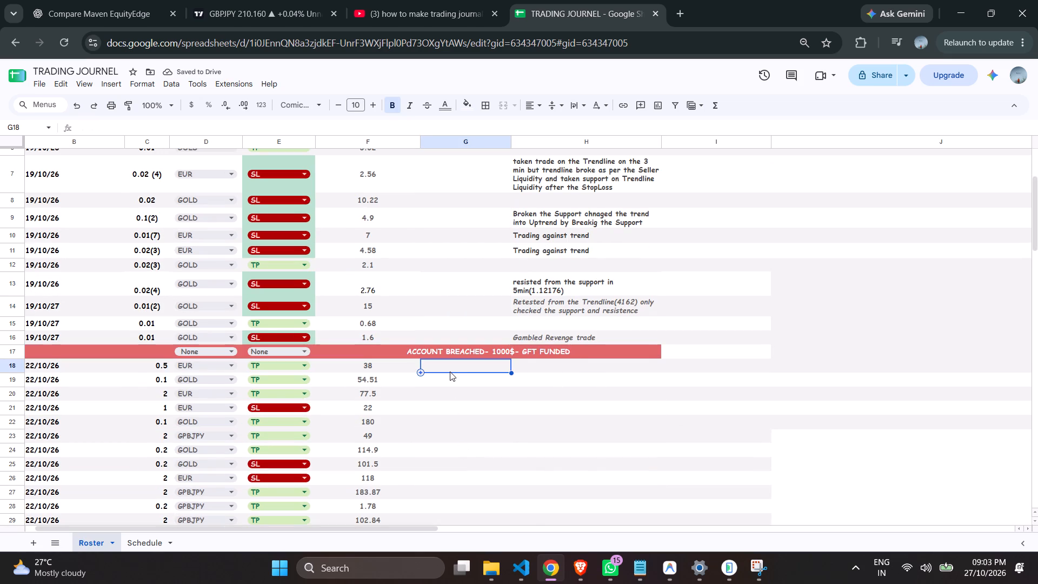
pyautogui.moveTo(511, 374); pyautogui.dragTo(511, 544)
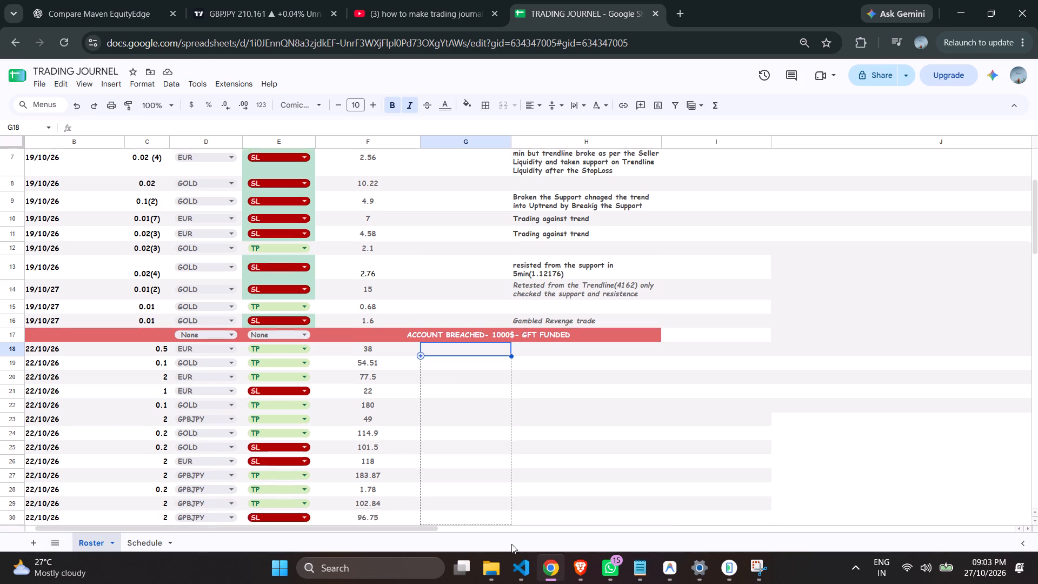
pyautogui.moveTo(511, 544); pyautogui.dragTo(511, 550)
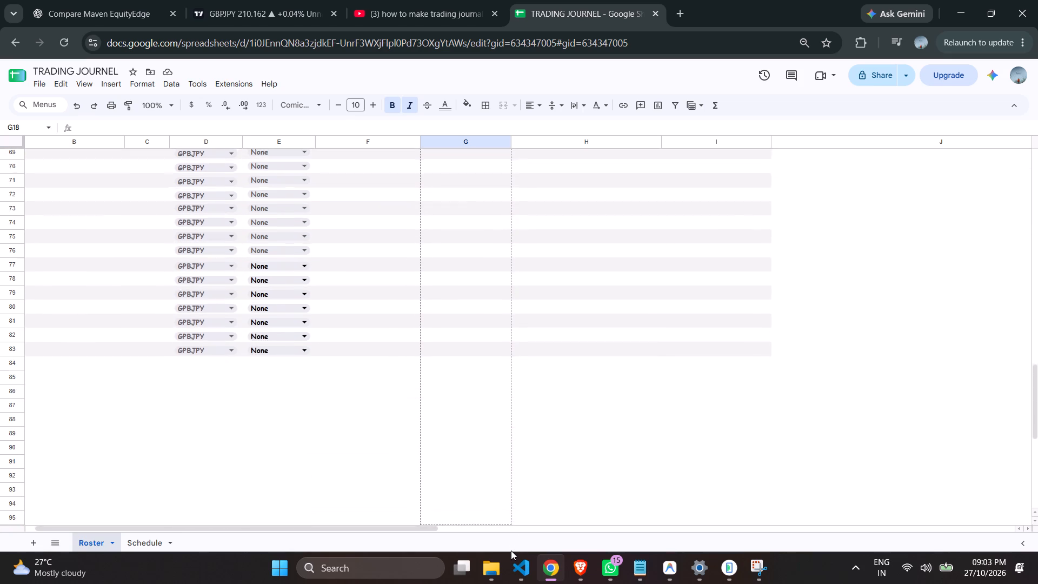
pyautogui.moveTo(511, 550); pyautogui.dragTo(531, 293)
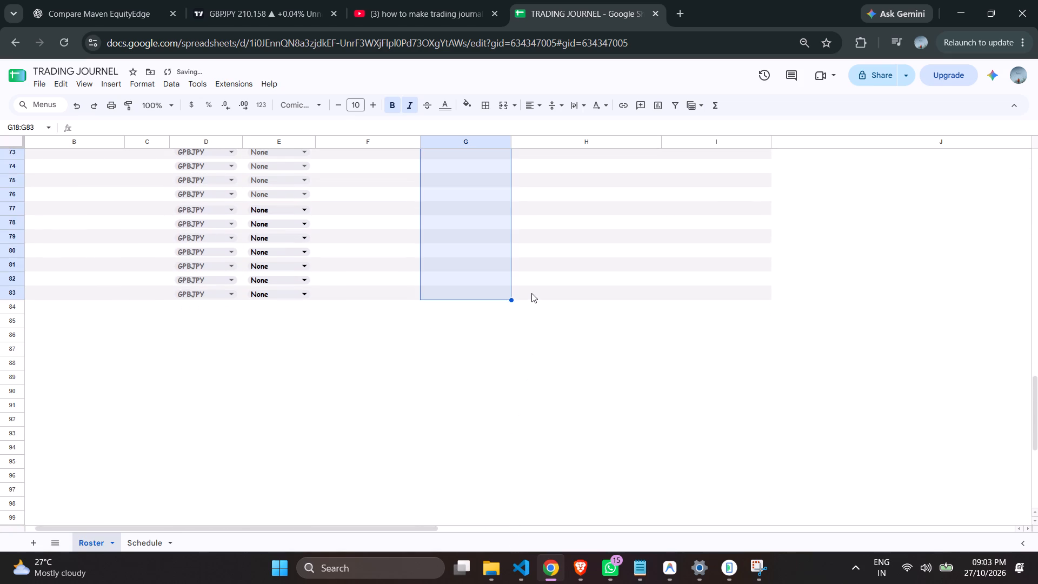
pyautogui.scroll(-5, 531, 293)
pyautogui.scroll(12, 564, 292)
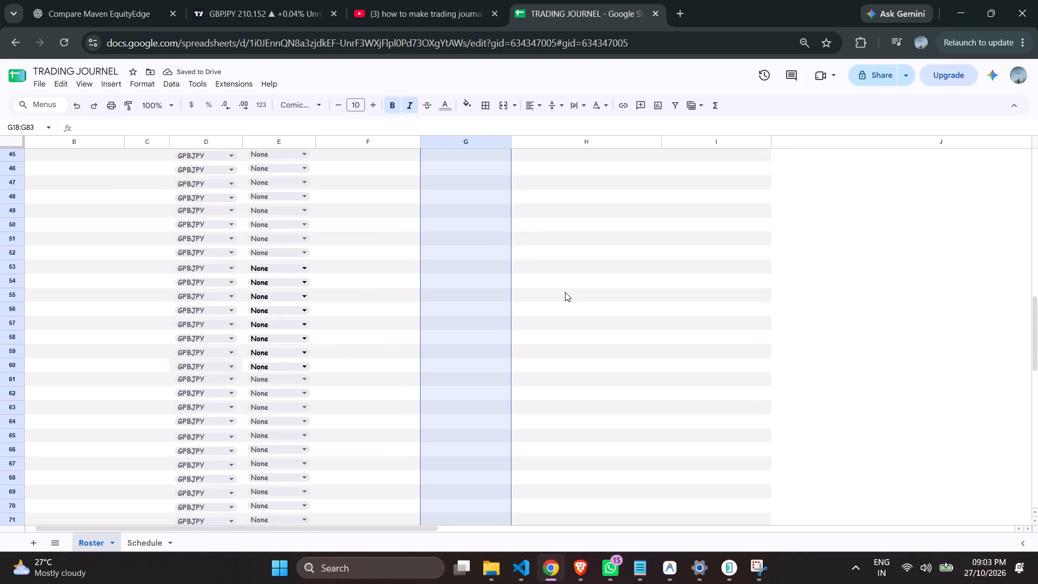
pyautogui.scroll(6, 565, 292)
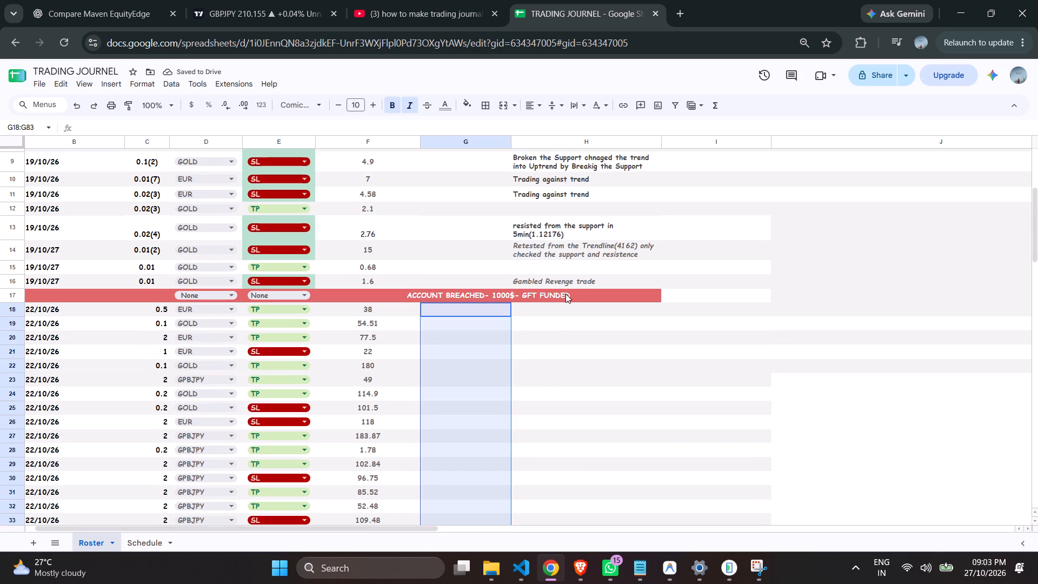
pyautogui.scroll(-1, 565, 301)
pyautogui.click(673, 392)
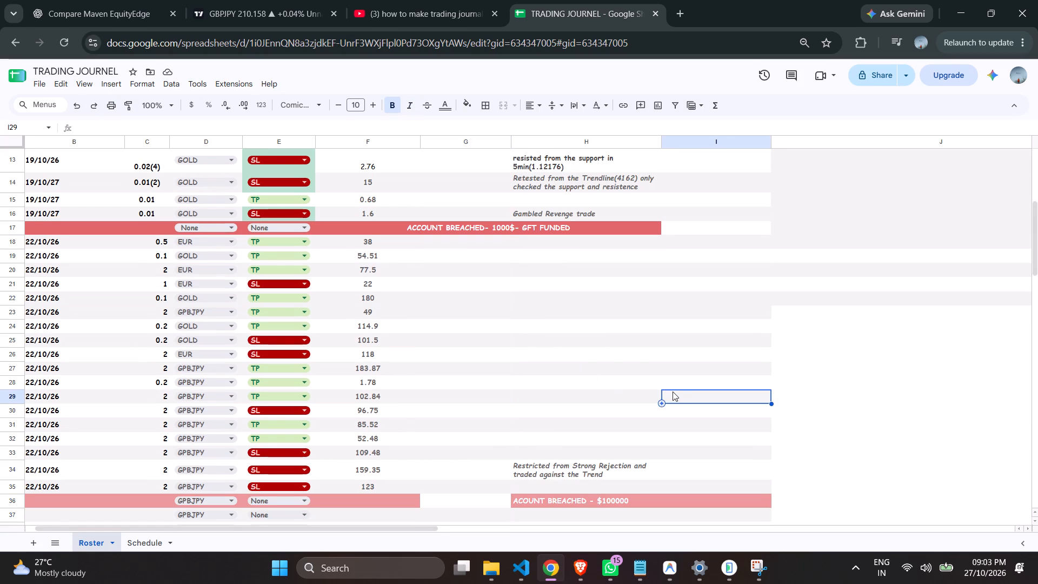
# Copy the red cell F36 into G36 so the ACOUNT BREACHED - $100000 row's fill has no gap.
pyautogui.scroll(-1, 660, 395)
pyautogui.scroll(1, 660, 395)
pyautogui.scroll(-3, 652, 399)
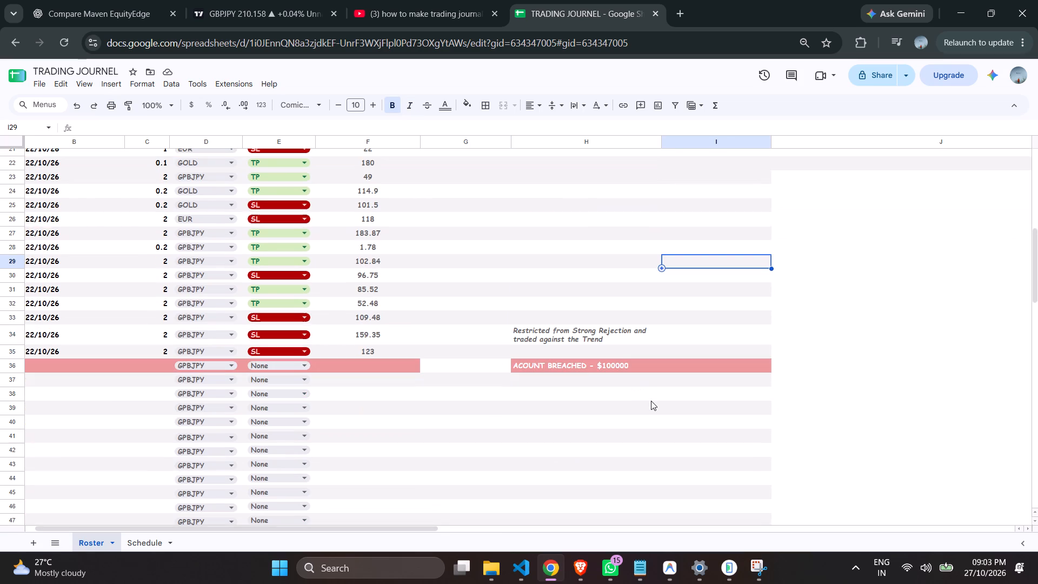
pyautogui.click(419, 296)
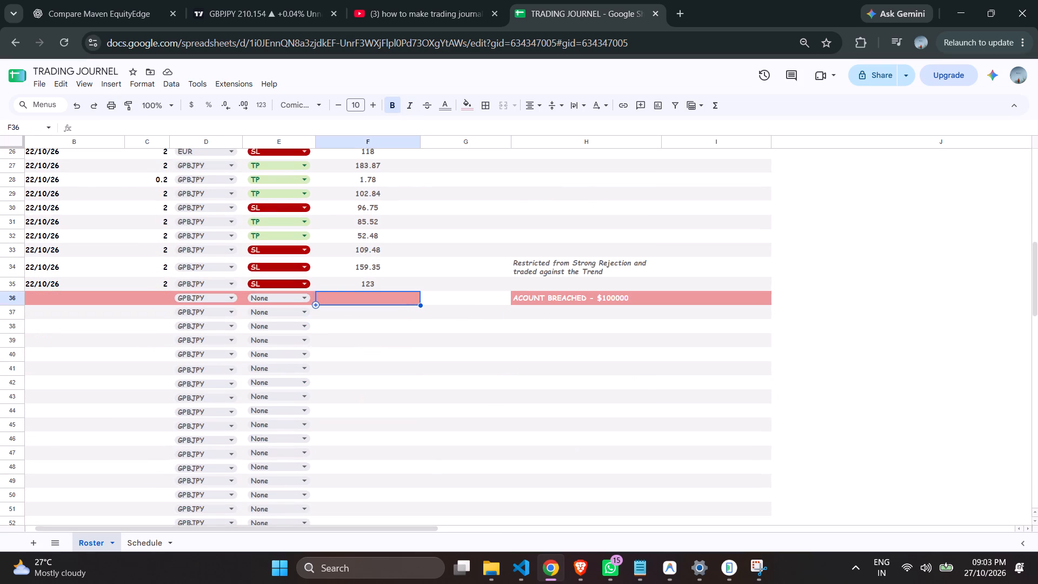
pyautogui.hotkey('ctrl', 'c')
pyautogui.click(433, 303)
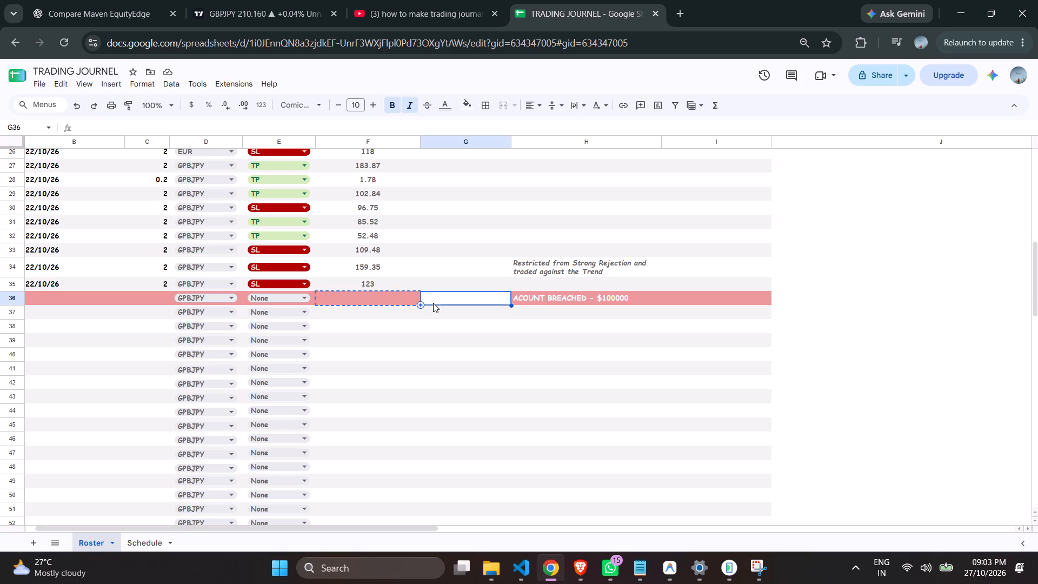
pyautogui.hotkey('ctrl', 'v')
pyautogui.click(877, 396)
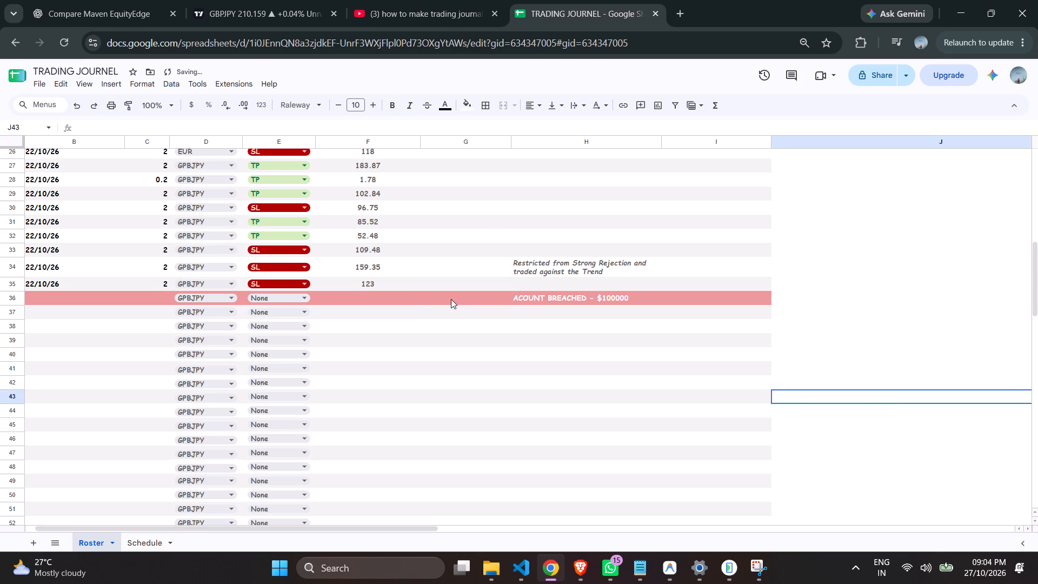
pyautogui.click(451, 299)
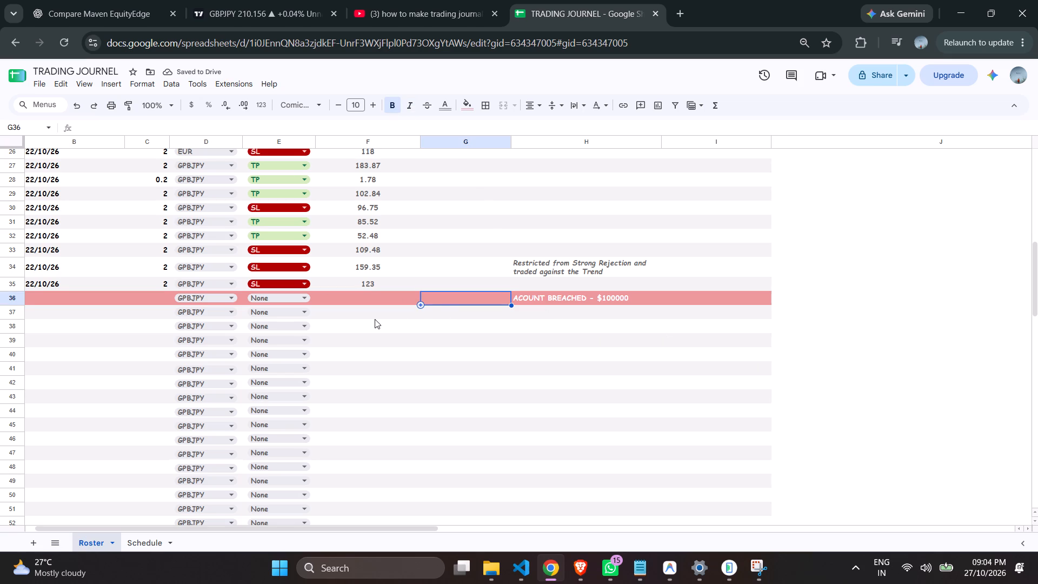
# Copy the blue heading row from Date to JOURNELS (B4:I4) into row 38, below the $100000 breached-account row.
pyautogui.scroll(6, 395, 317)
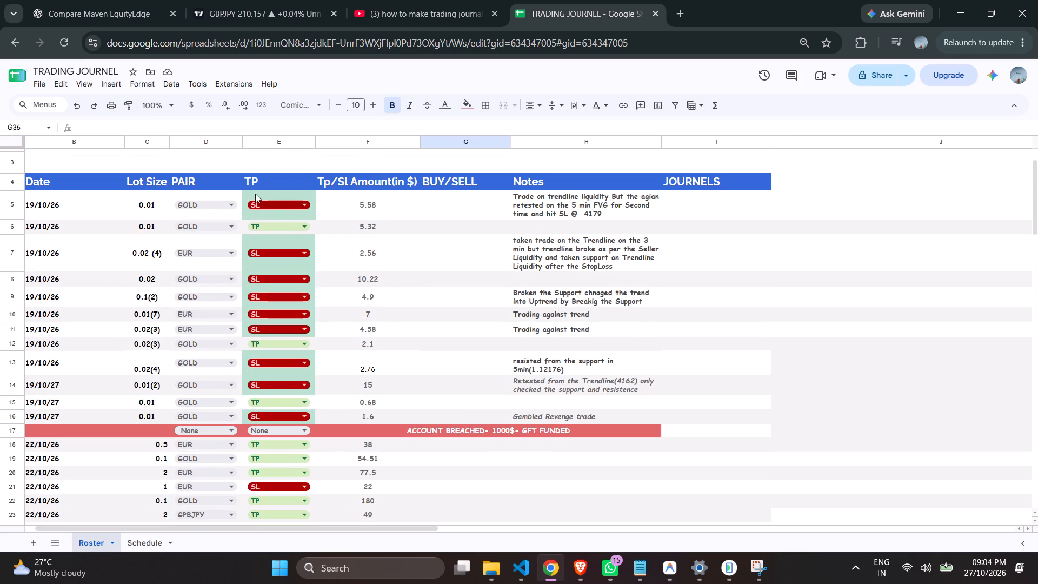
pyautogui.moveTo(33, 175); pyautogui.dragTo(296, 178)
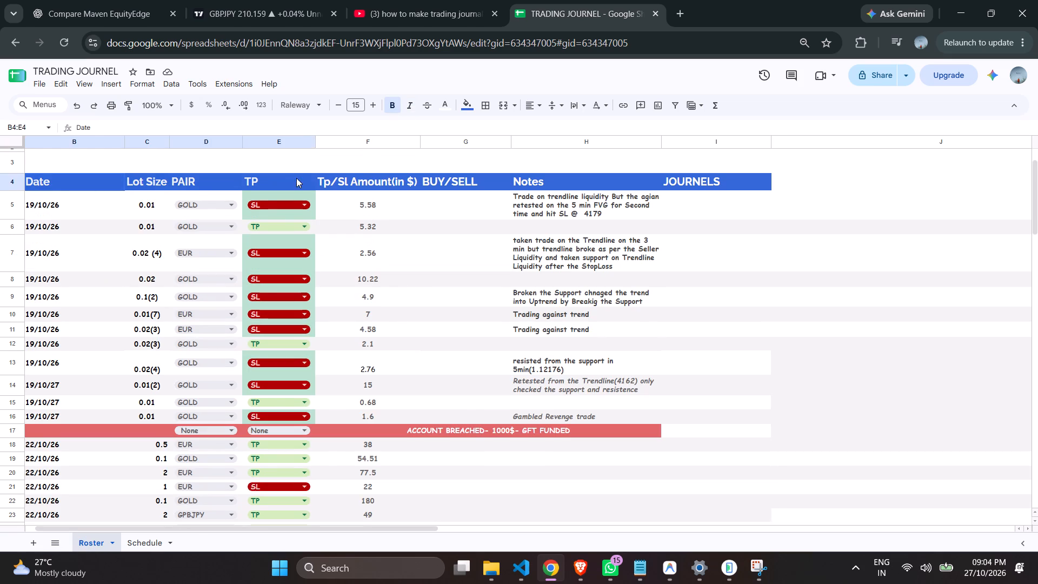
pyautogui.moveTo(296, 178); pyautogui.dragTo(740, 186)
pyautogui.hotkey('ctrl', 'c')
pyautogui.scroll(1, 262, 330)
pyautogui.scroll(-1, 262, 331)
pyautogui.scroll(1, 262, 331)
pyautogui.scroll(-5, 262, 331)
pyautogui.scroll(1, 241, 315)
pyautogui.scroll(-2, 241, 316)
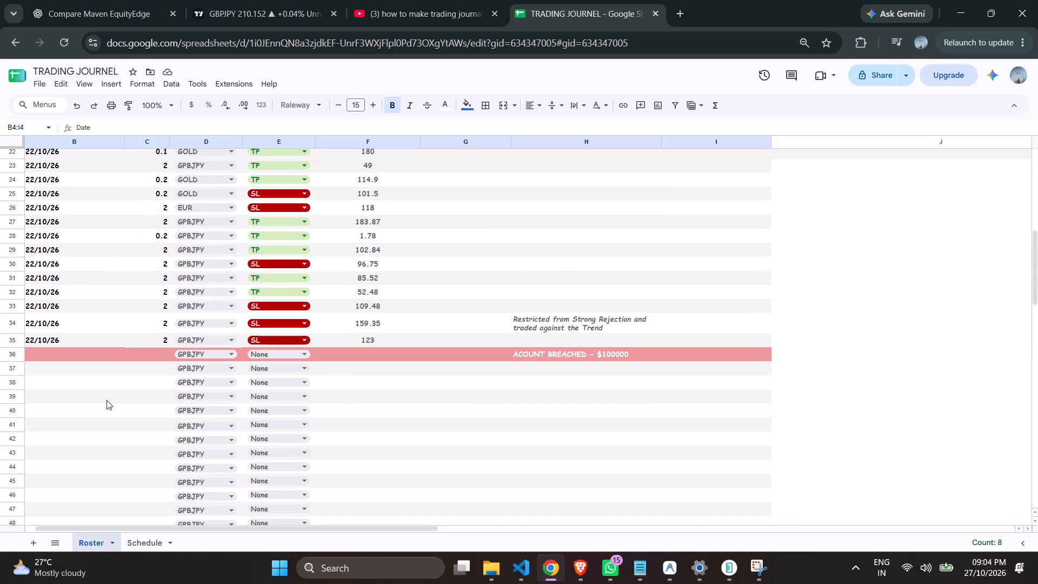
pyautogui.click(94, 387)
pyautogui.moveTo(96, 386); pyautogui.dragTo(332, 379)
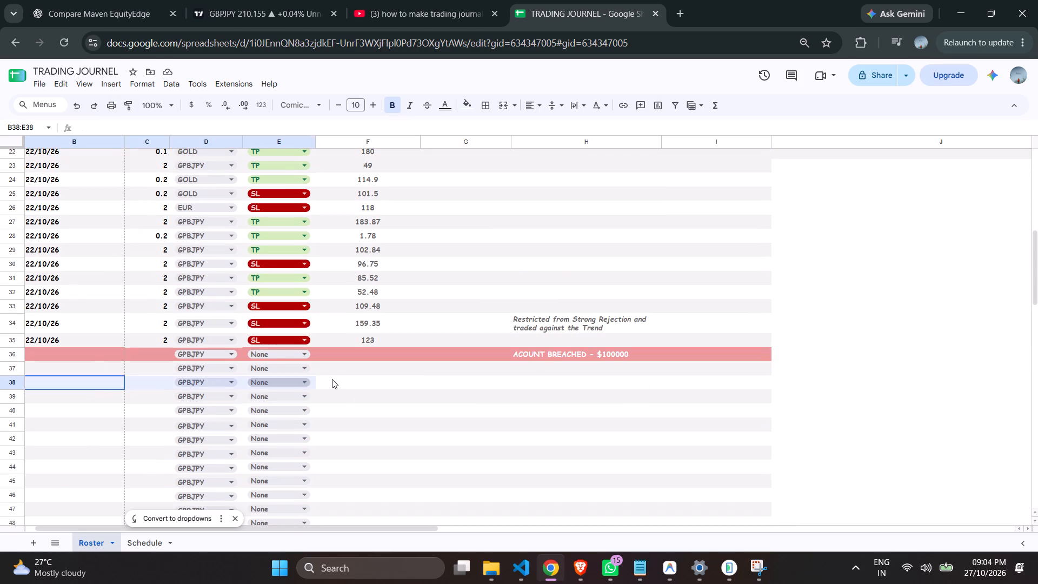
pyautogui.moveTo(332, 379); pyautogui.dragTo(718, 386)
pyautogui.hotkey('ctrl', 'v')
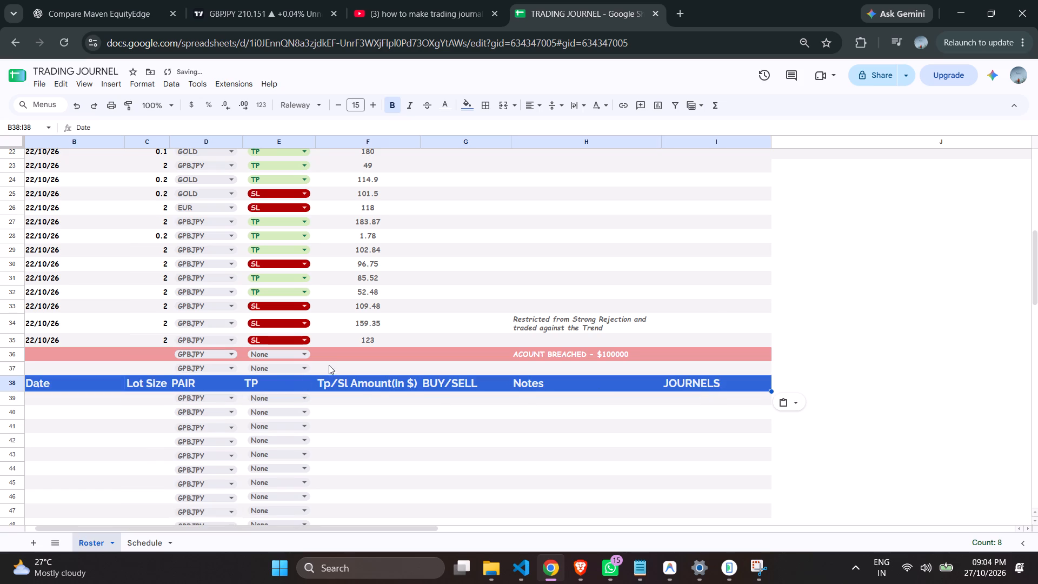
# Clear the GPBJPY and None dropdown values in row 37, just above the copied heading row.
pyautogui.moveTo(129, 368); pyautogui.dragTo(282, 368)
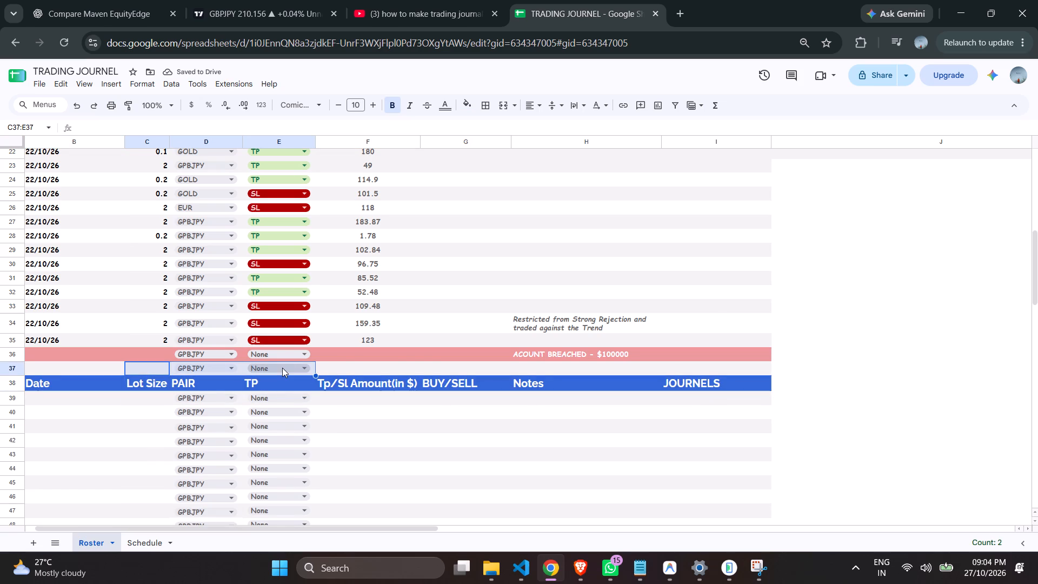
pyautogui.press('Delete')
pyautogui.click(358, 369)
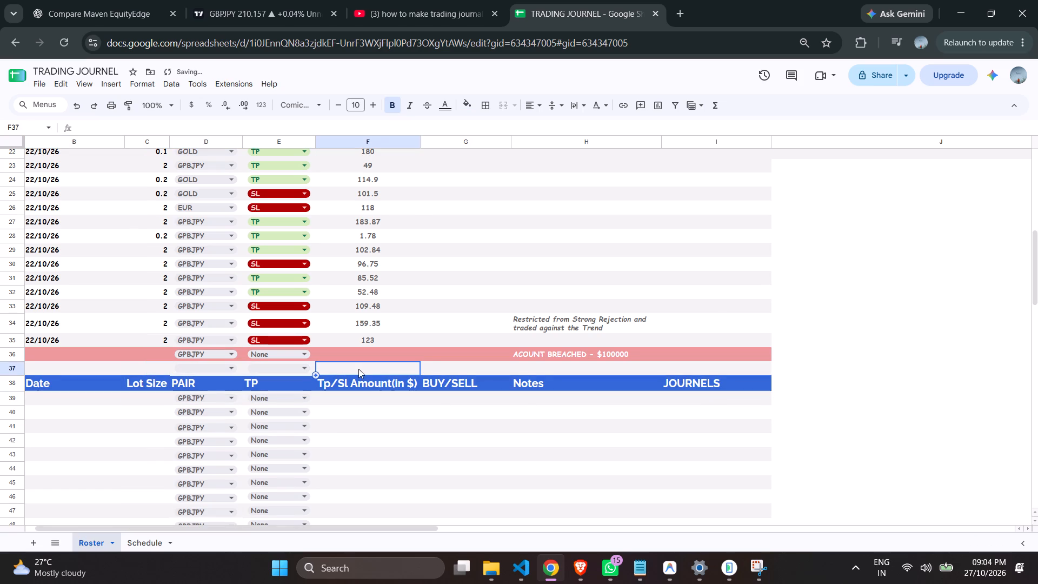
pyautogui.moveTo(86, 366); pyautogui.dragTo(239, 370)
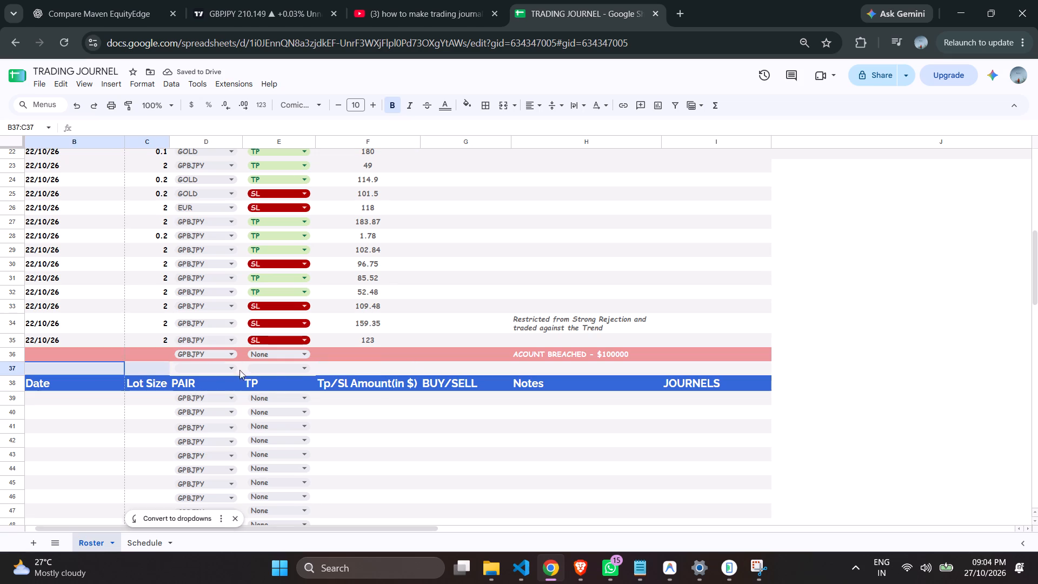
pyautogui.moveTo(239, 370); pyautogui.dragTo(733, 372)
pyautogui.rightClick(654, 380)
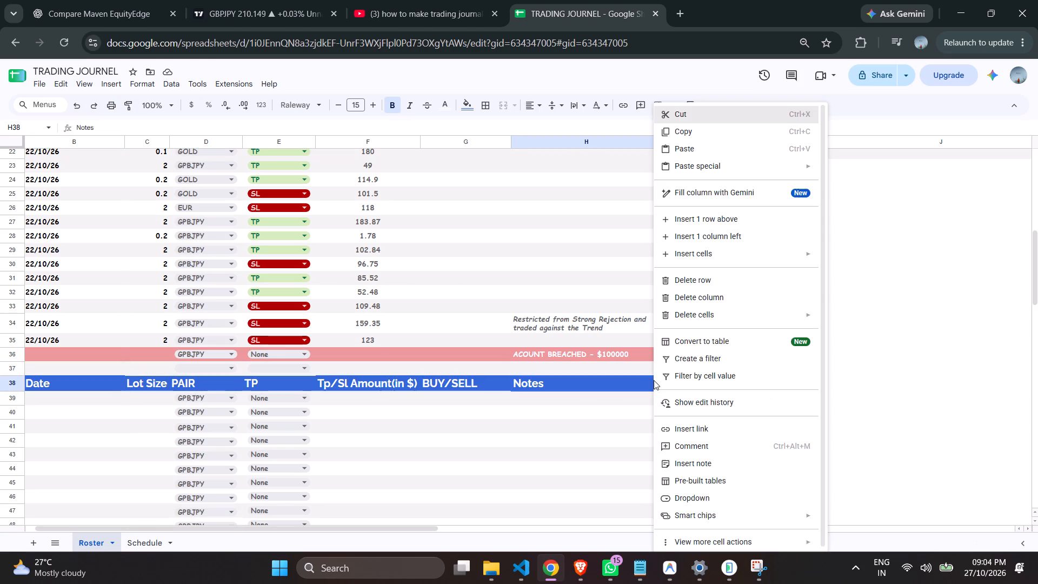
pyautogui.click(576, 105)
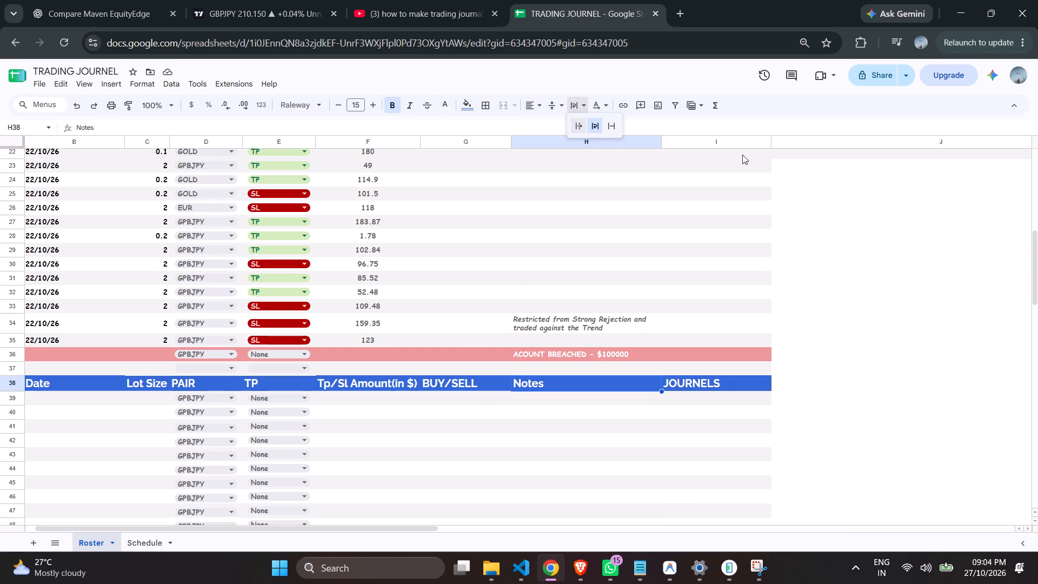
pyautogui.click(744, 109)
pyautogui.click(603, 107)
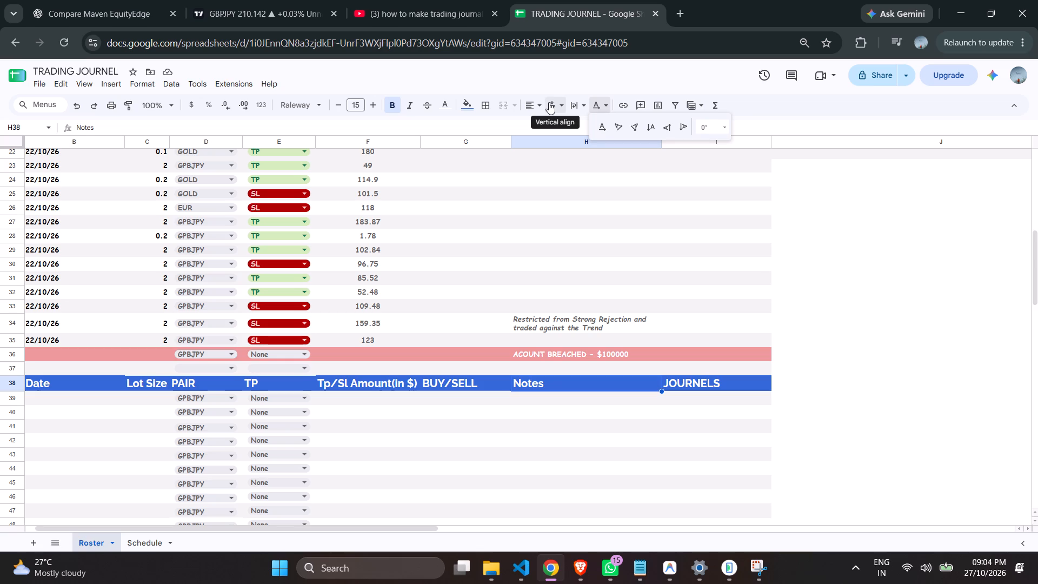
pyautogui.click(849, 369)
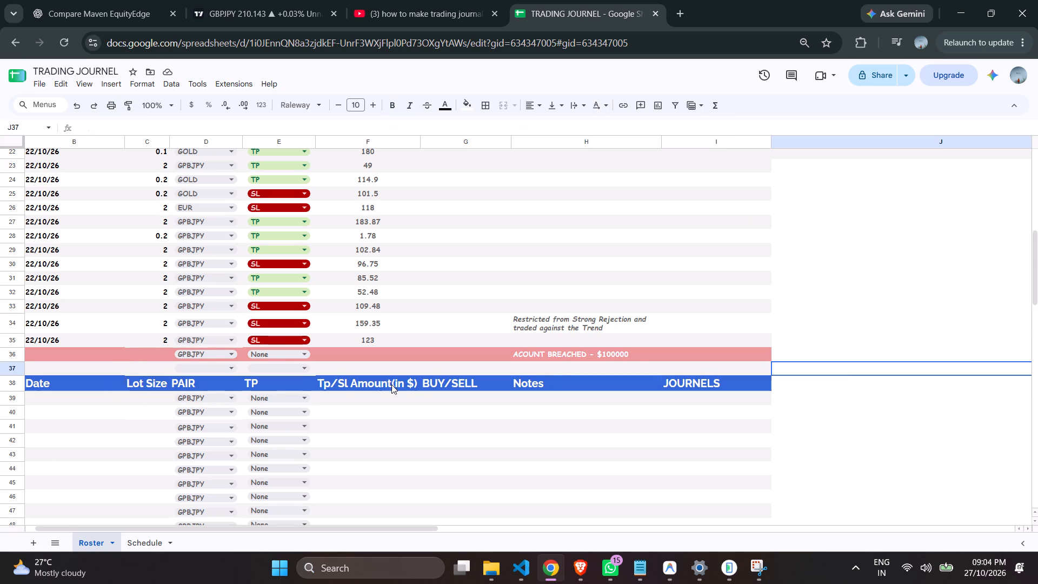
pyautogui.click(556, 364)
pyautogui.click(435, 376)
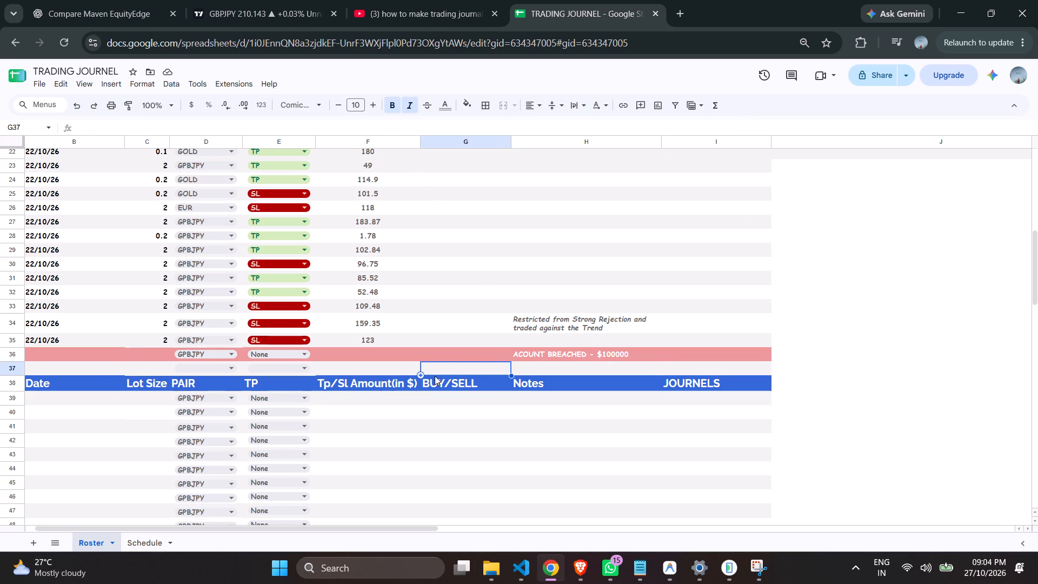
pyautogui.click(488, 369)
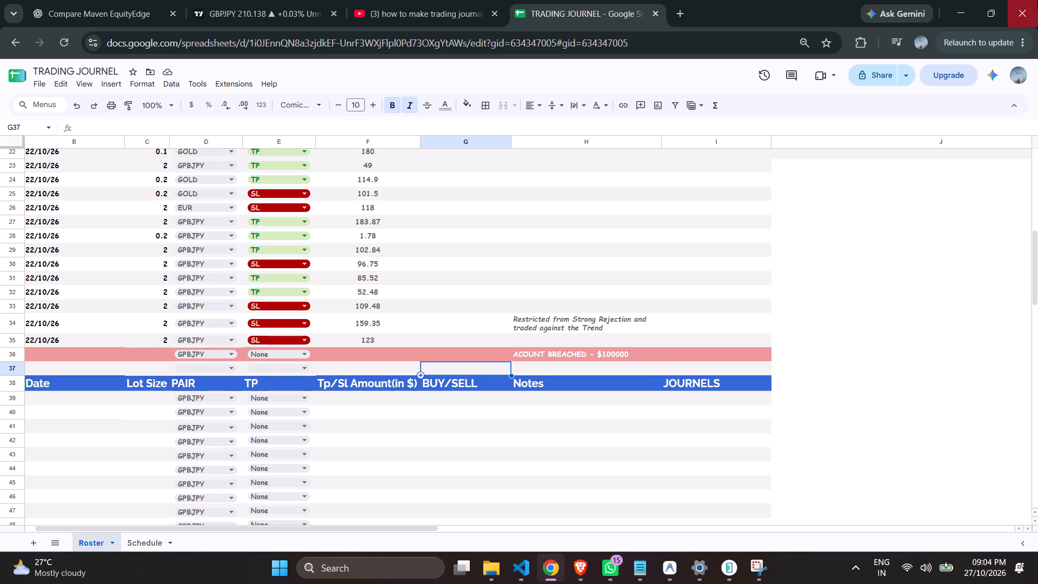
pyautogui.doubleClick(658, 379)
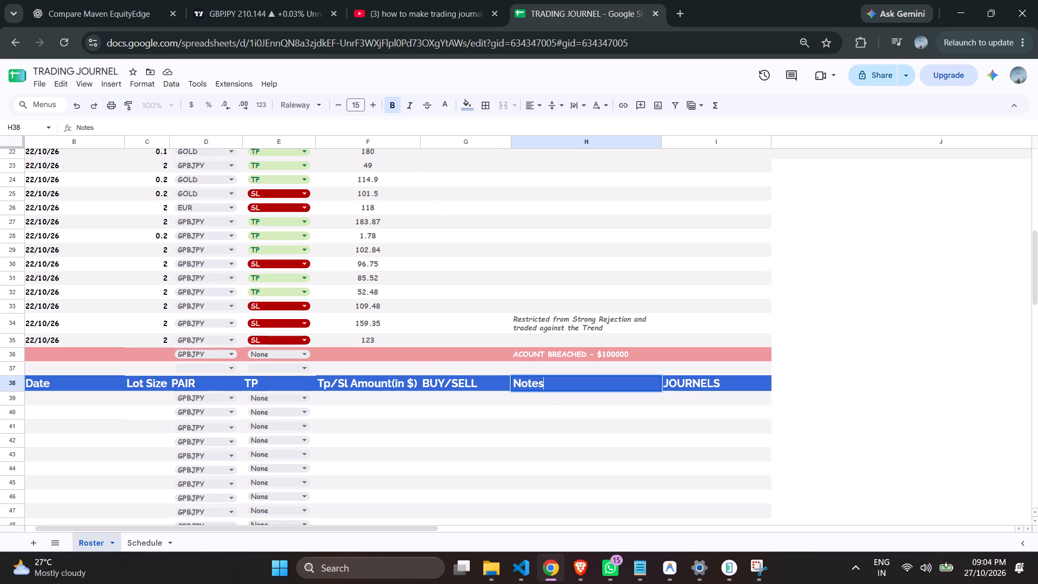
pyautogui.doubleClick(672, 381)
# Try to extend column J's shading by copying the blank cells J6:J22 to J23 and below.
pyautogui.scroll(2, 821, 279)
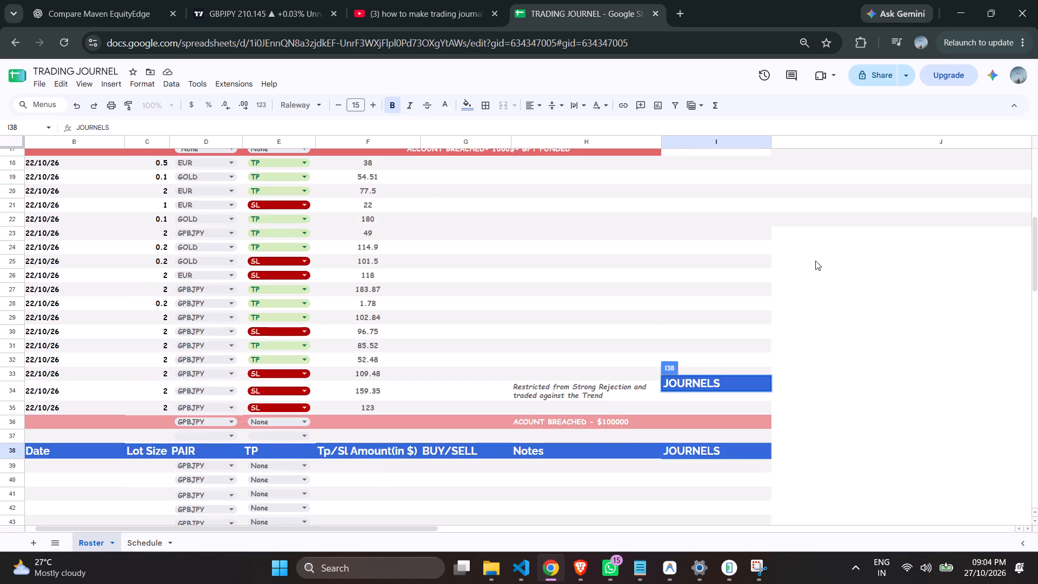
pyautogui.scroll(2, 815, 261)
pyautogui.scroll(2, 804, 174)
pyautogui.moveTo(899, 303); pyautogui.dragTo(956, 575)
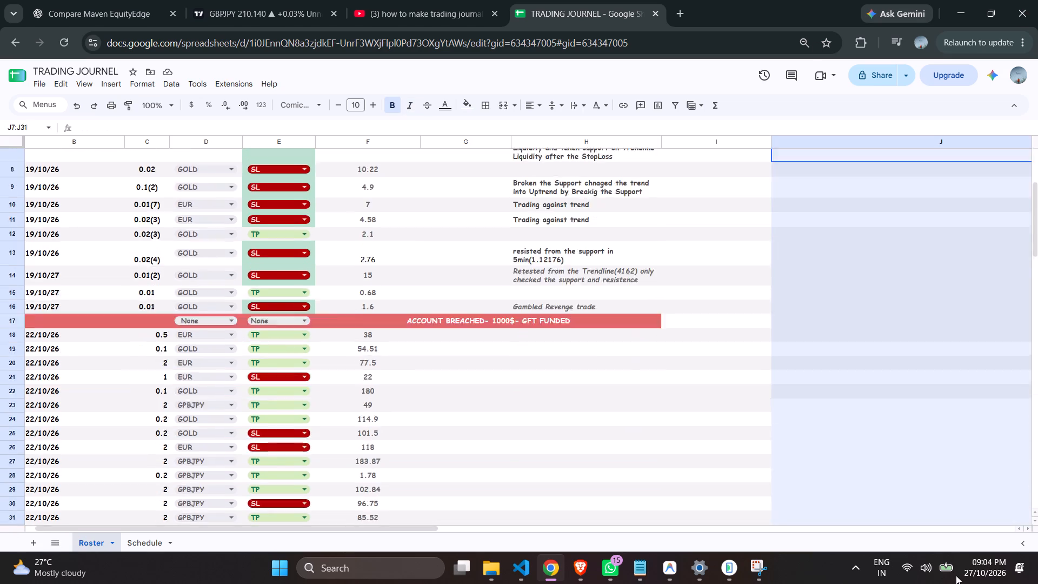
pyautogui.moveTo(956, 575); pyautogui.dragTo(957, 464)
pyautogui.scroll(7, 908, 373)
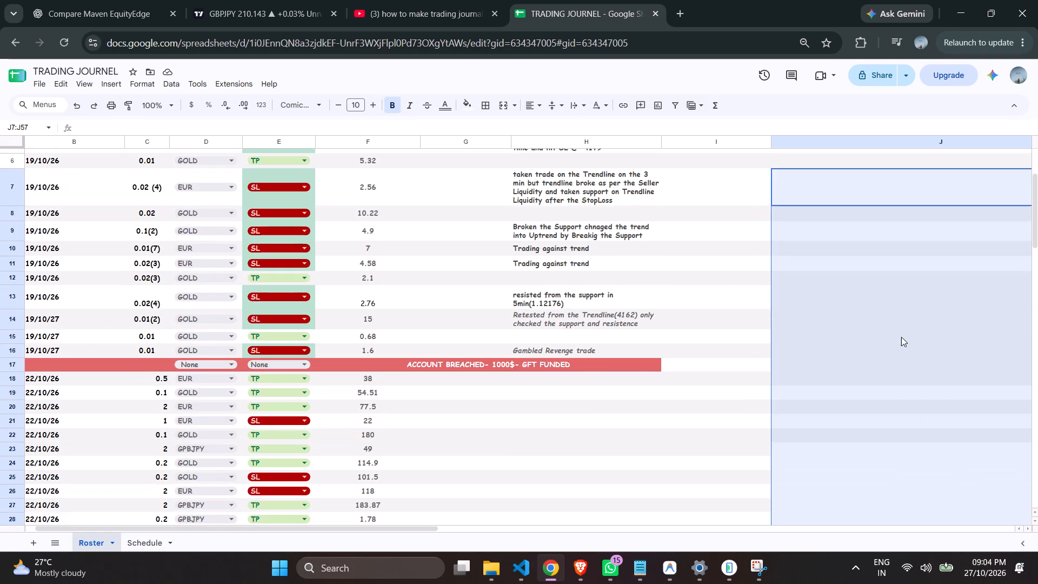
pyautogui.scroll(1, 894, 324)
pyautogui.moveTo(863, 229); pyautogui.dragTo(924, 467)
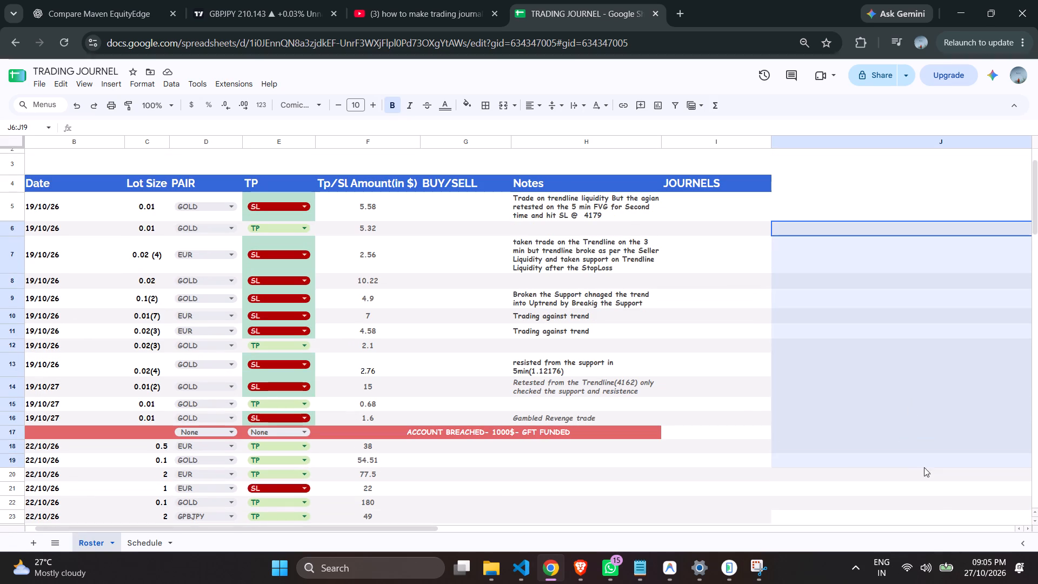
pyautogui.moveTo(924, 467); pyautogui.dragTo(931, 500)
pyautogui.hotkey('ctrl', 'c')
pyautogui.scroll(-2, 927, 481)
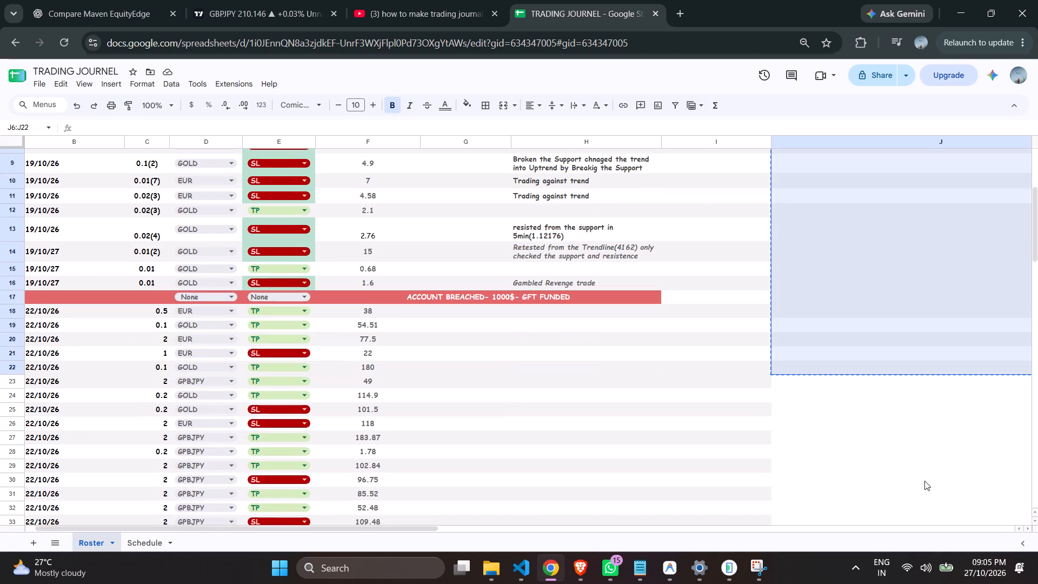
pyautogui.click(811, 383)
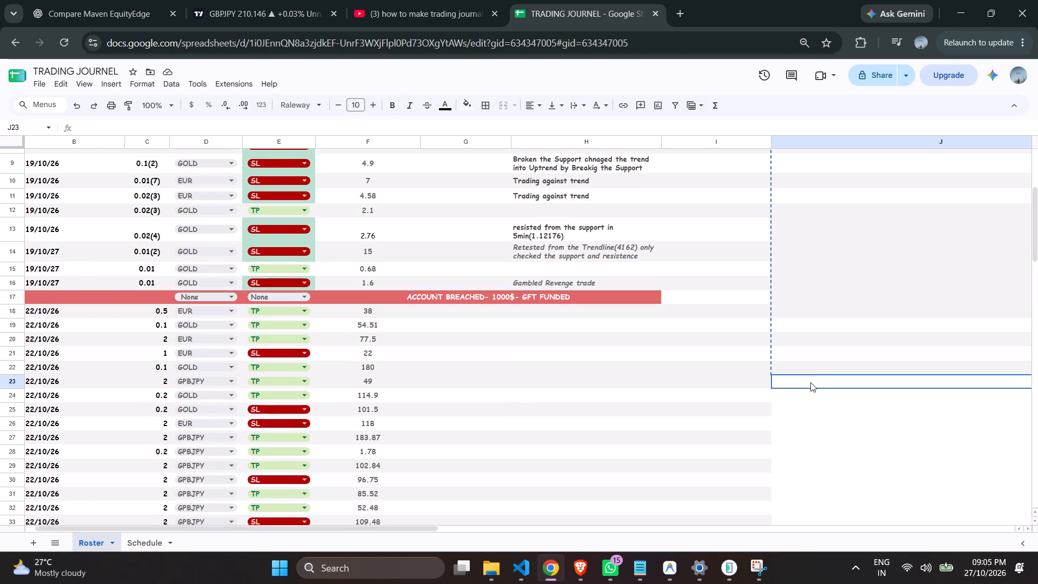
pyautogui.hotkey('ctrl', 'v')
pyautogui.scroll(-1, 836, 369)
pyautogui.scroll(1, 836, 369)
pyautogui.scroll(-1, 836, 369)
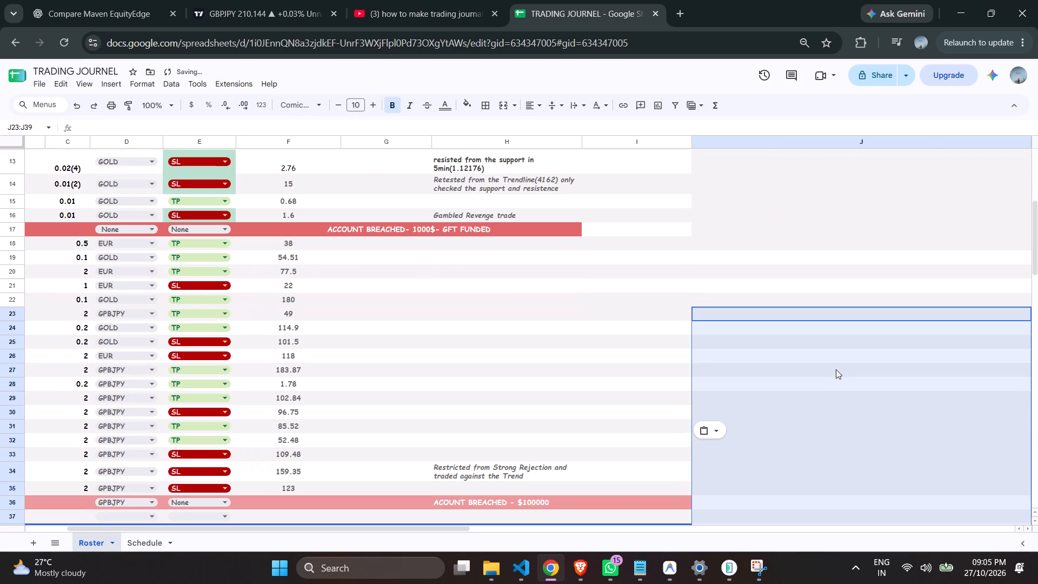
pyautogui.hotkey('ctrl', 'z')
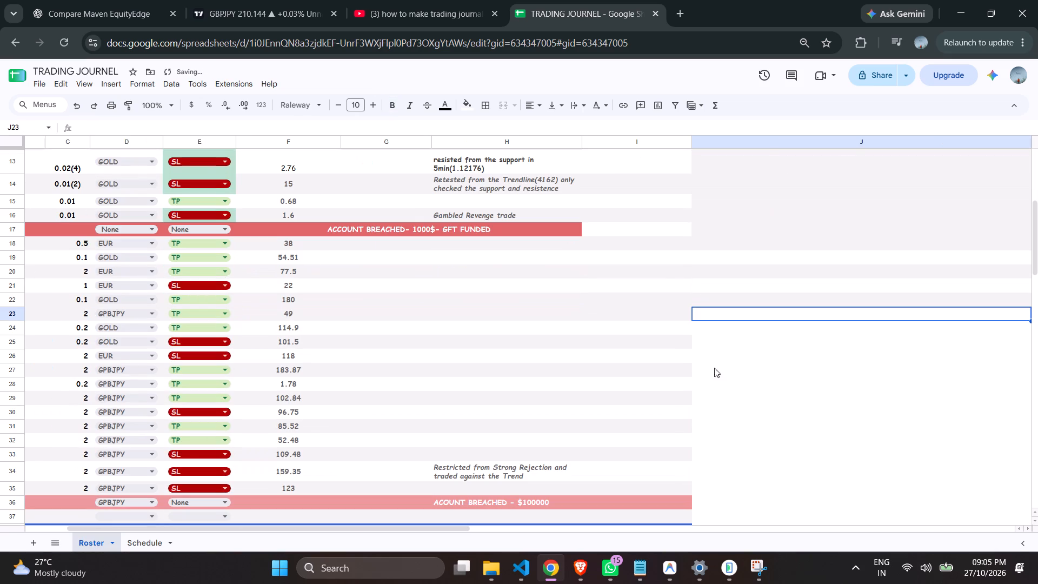
# Undo the clearing of row 37's dropdowns and the copy of the blue heading row into row 38.
pyautogui.click(628, 355)
pyautogui.scroll(1, 663, 351)
pyautogui.scroll(-2, 668, 356)
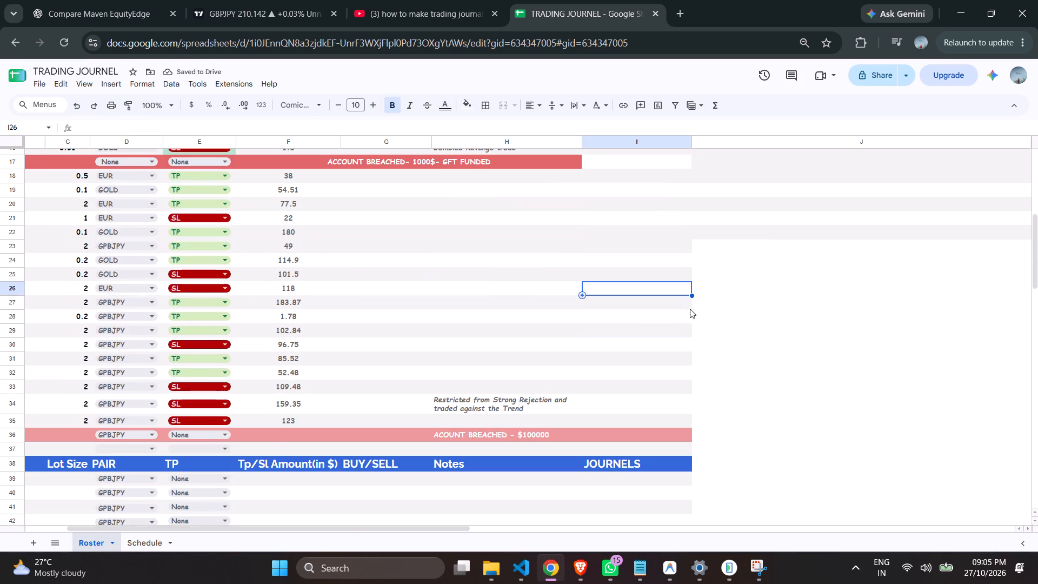
pyautogui.scroll(3, 699, 322)
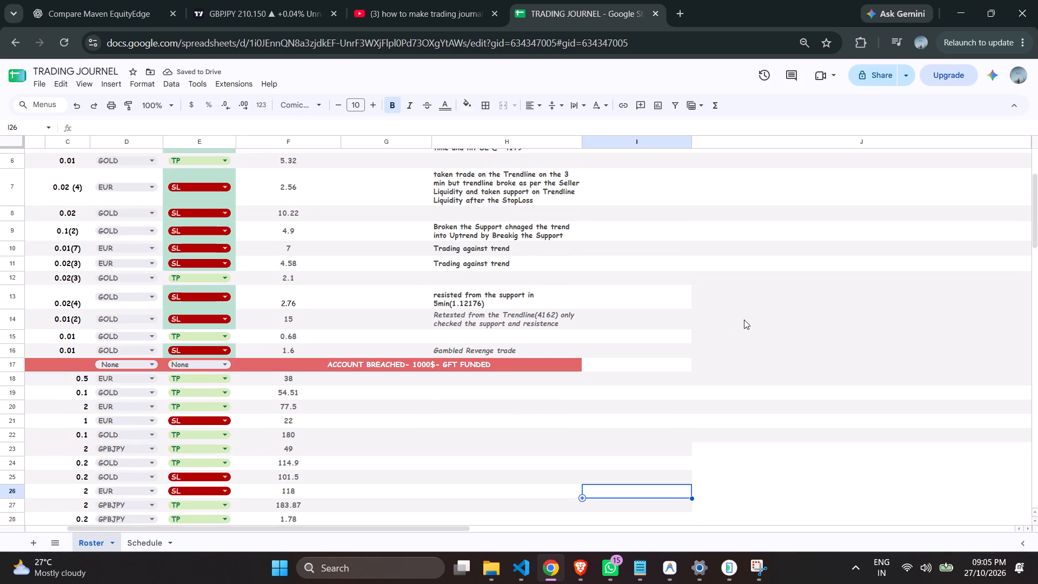
pyautogui.scroll(4, 744, 320)
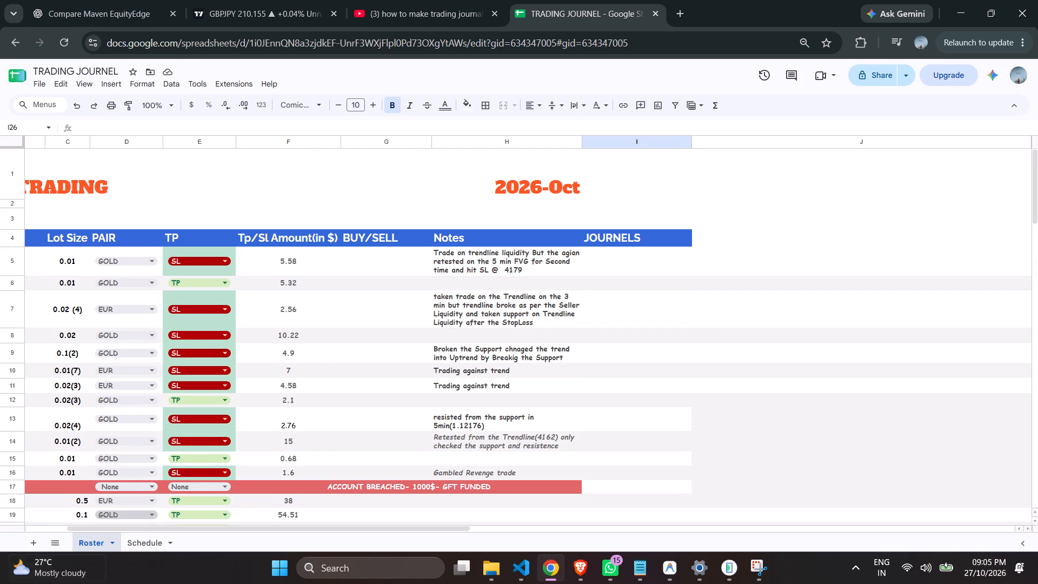
pyautogui.scroll(1, 435, 291)
pyautogui.click(810, 309)
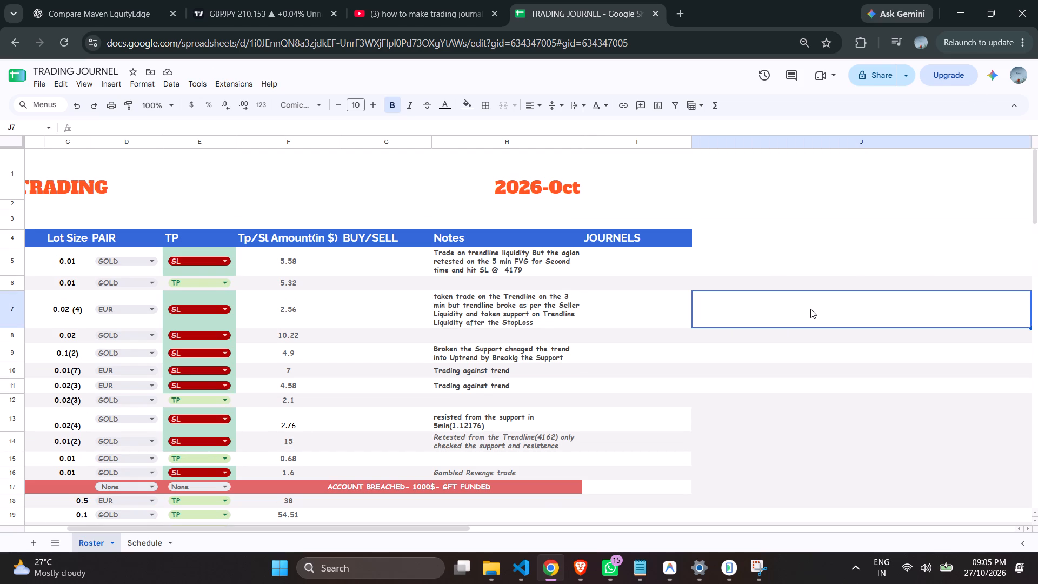
pyautogui.hotkey('ctrl', 'z')
pyautogui.hotkey('ctrl', 'z')
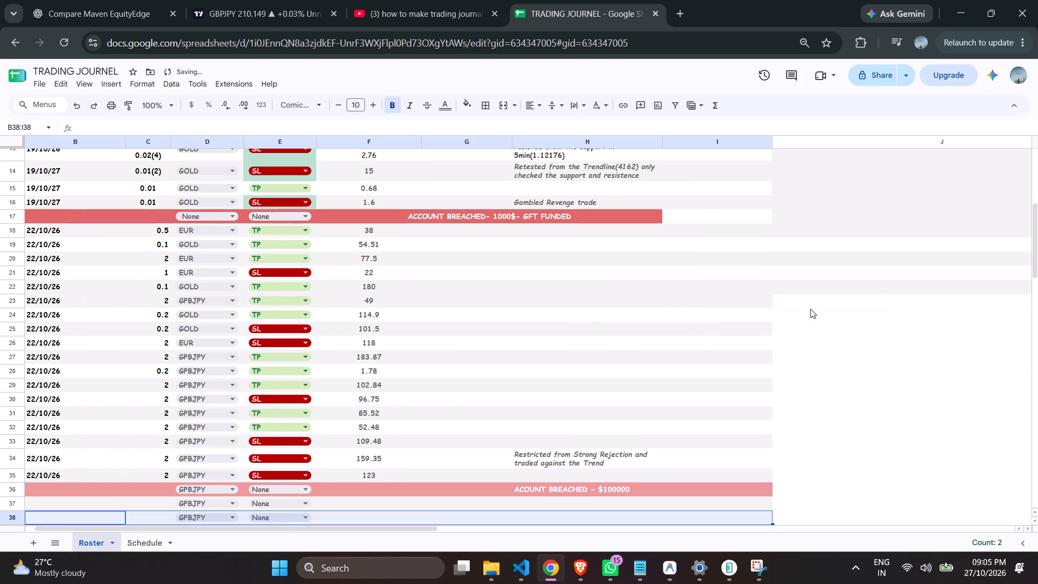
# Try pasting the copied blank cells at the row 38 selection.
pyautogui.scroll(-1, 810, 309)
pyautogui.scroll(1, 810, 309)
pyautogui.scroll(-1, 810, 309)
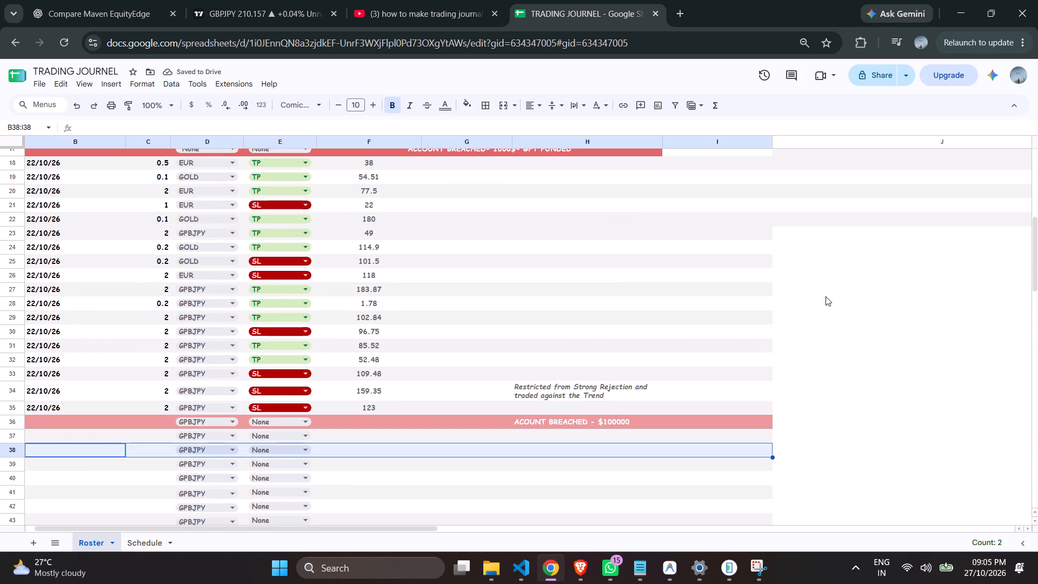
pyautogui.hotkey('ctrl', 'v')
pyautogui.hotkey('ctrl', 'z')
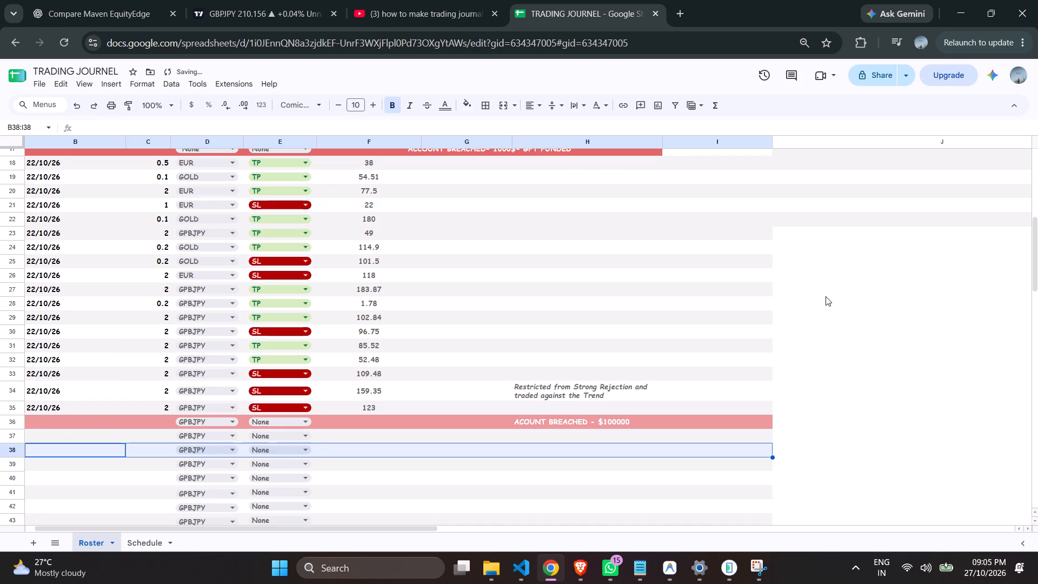
# Undo the earlier column G edits: the red copy in G36, the fill down from G18 and the column narrowing.
pyautogui.scroll(6, 788, 246)
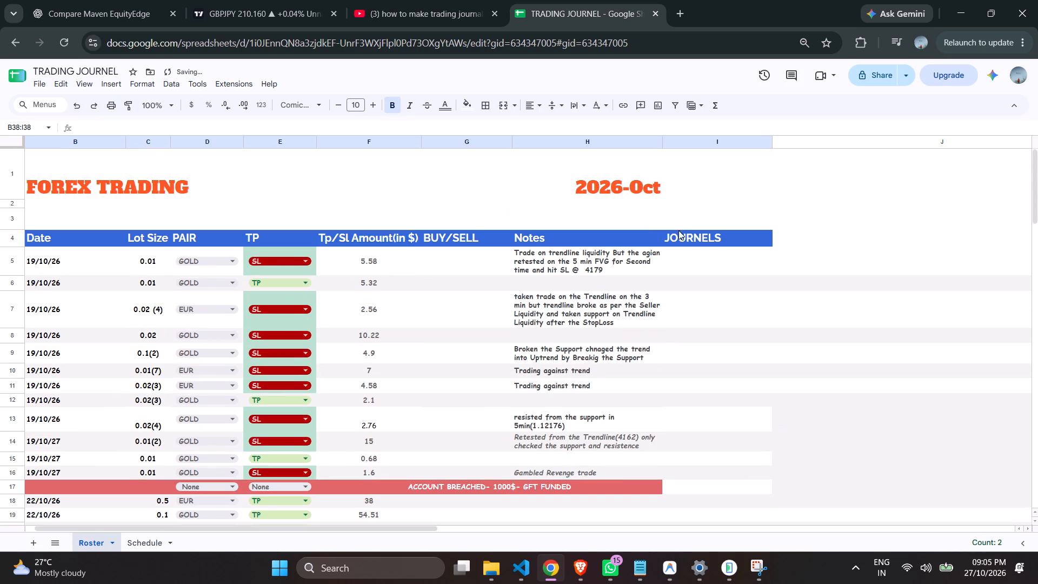
pyautogui.click(690, 230)
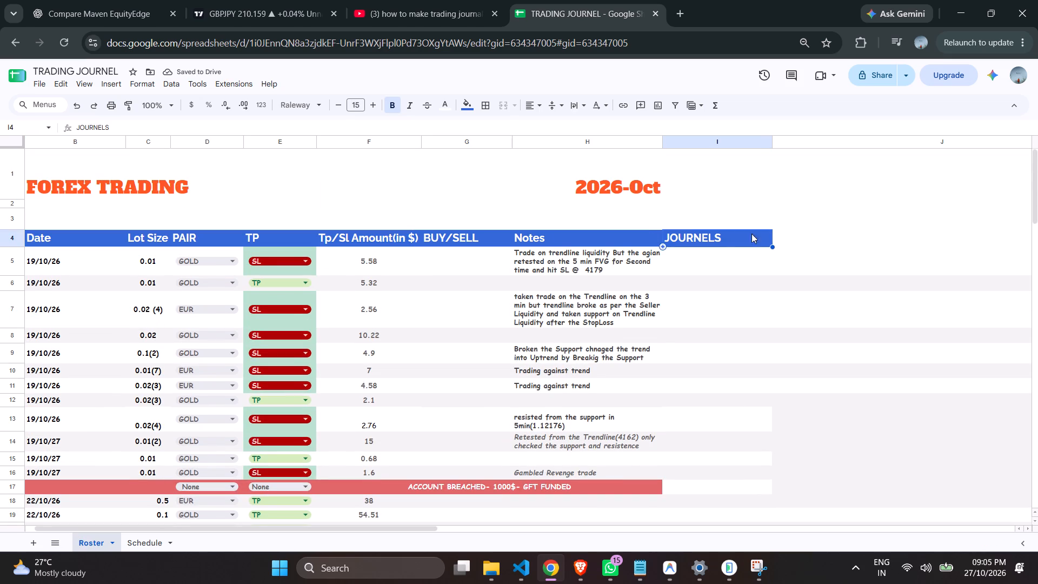
pyautogui.scroll(1, 803, 264)
pyautogui.scroll(-3, 683, 353)
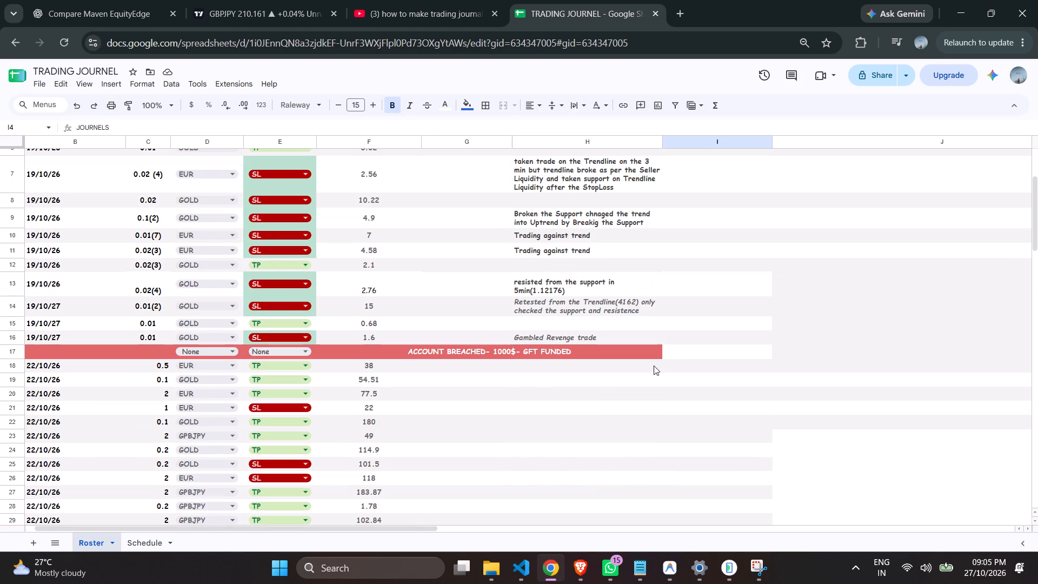
pyautogui.scroll(1, 627, 379)
pyautogui.scroll(-1, 500, 338)
pyautogui.scroll(1, 489, 391)
pyautogui.scroll(-3, 489, 391)
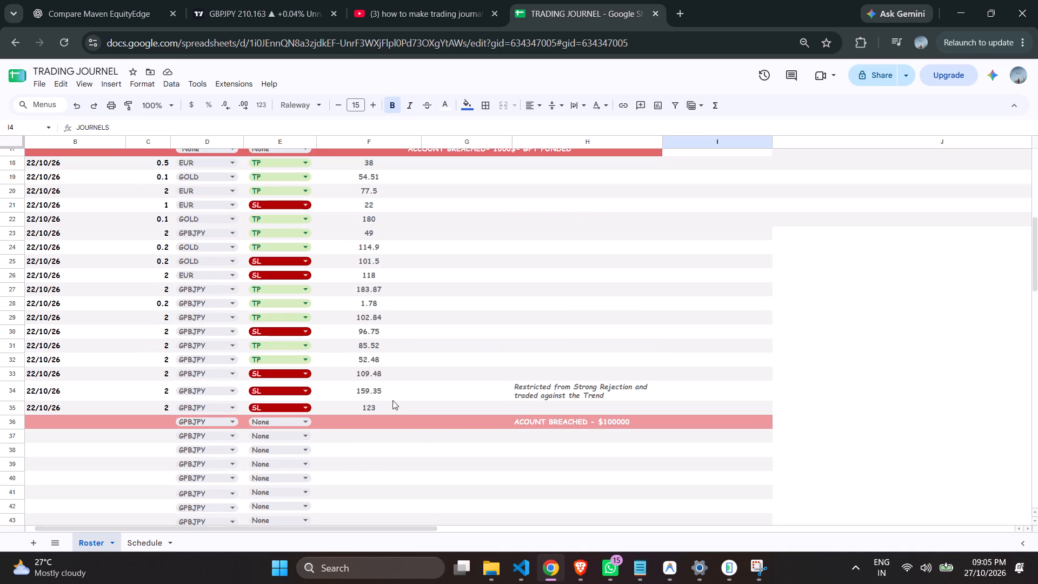
pyautogui.click(358, 431)
pyautogui.hotkey('ctrl', 'z')
pyautogui.hotkey('ctrl', 'z')
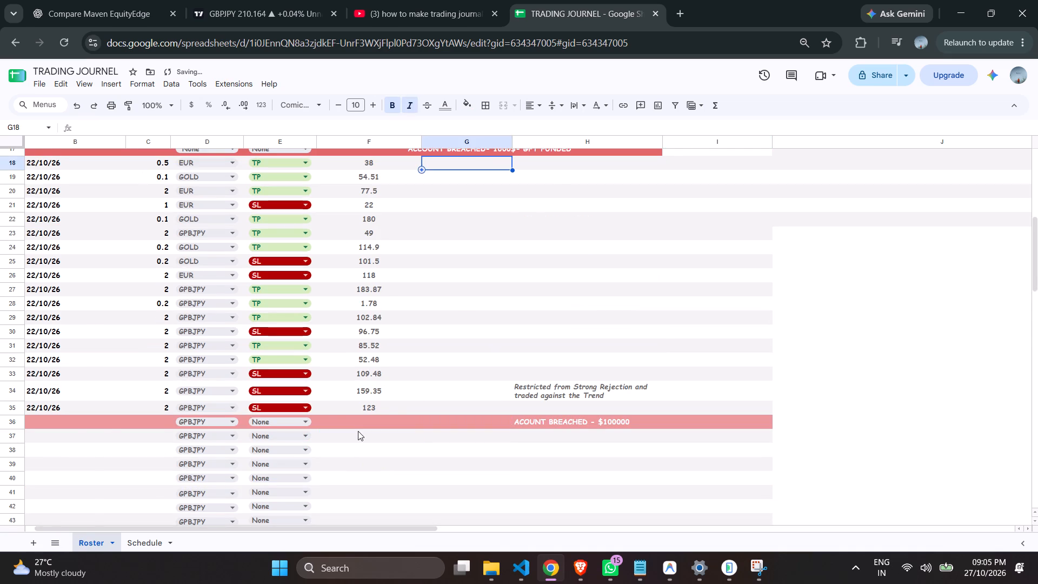
pyautogui.hotkey('ctrl', 'z')
# Apply all inner and outer borders to the whole journal table, cells B4:J83.
pyautogui.scroll(-3, 496, 394)
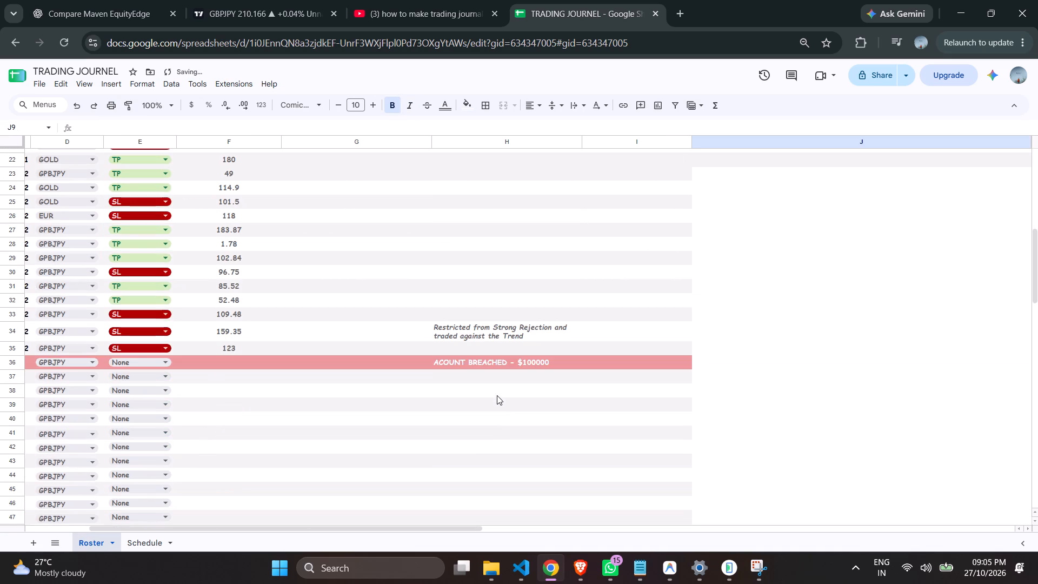
pyautogui.scroll(-3, 497, 395)
pyautogui.moveTo(347, 531); pyautogui.dragTo(204, 531)
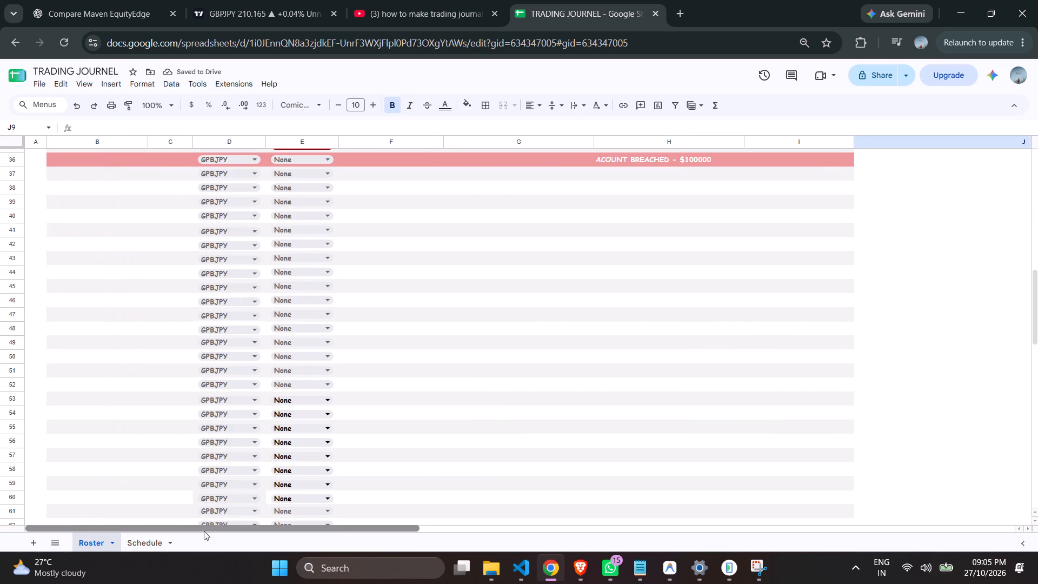
pyautogui.moveTo(204, 531); pyautogui.dragTo(202, 530)
pyautogui.scroll(1, 284, 427)
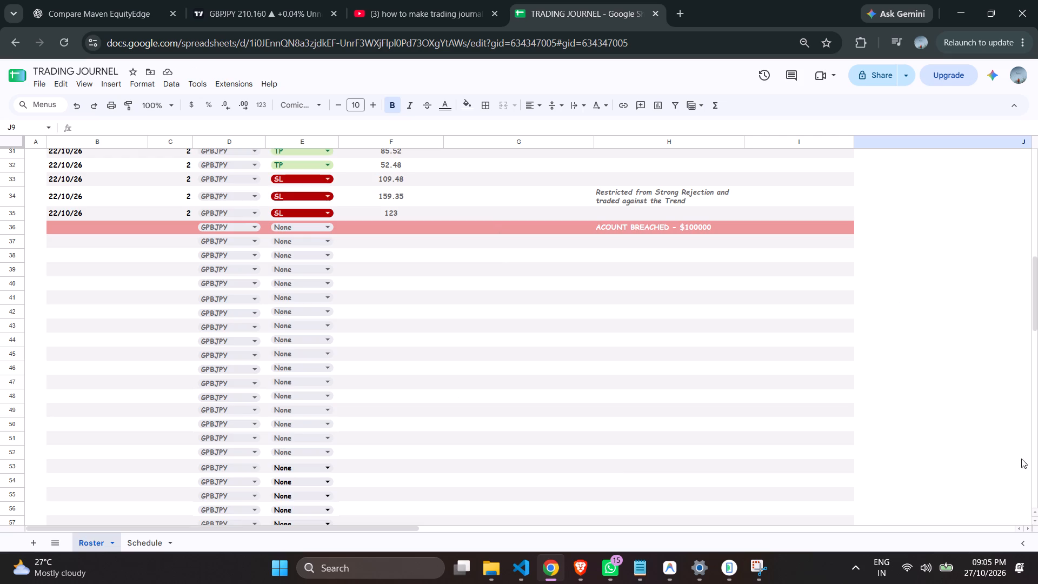
pyautogui.scroll(-1, 542, 388)
pyautogui.scroll(3, 542, 388)
pyautogui.scroll(8, 644, 383)
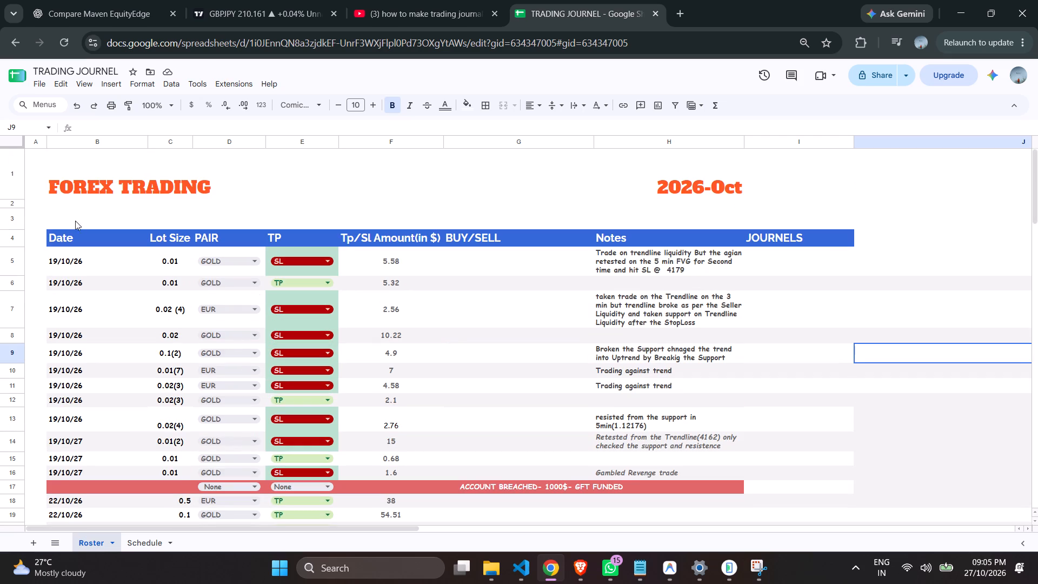
pyautogui.moveTo(54, 231); pyautogui.dragTo(541, 583)
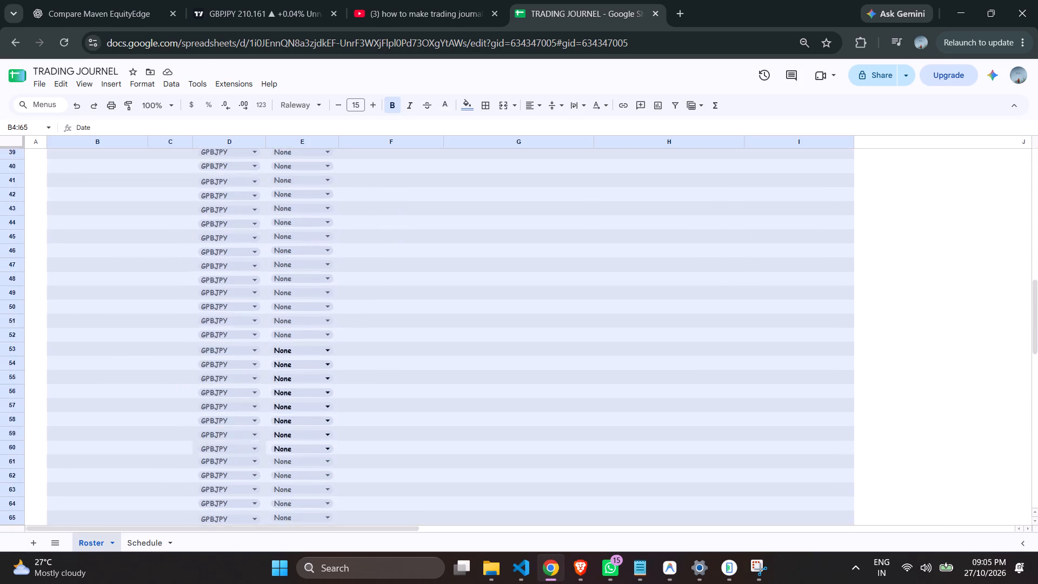
pyautogui.moveTo(541, 583); pyautogui.dragTo(603, 391)
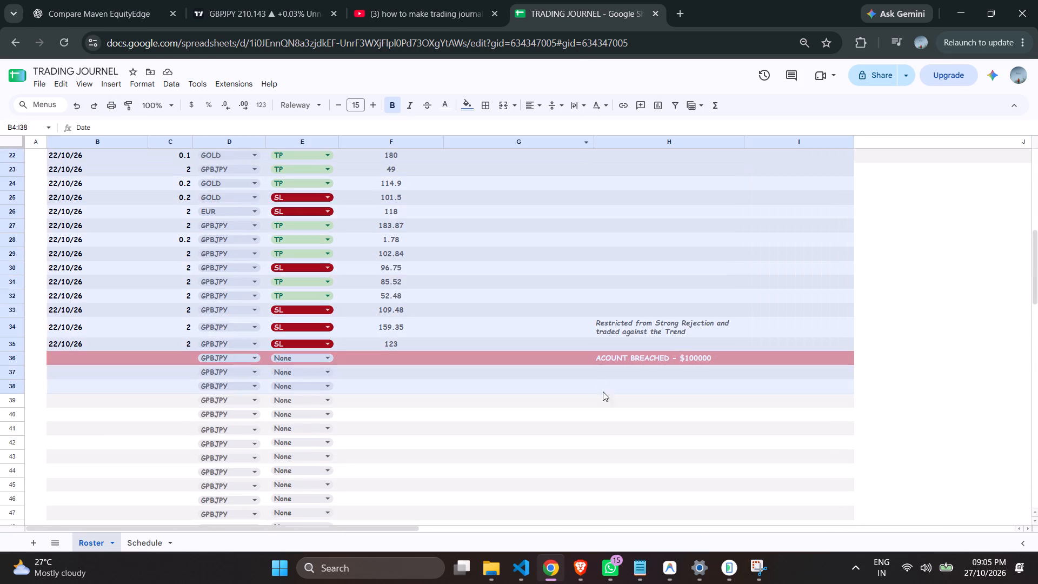
pyautogui.moveTo(603, 391); pyautogui.dragTo(967, 521)
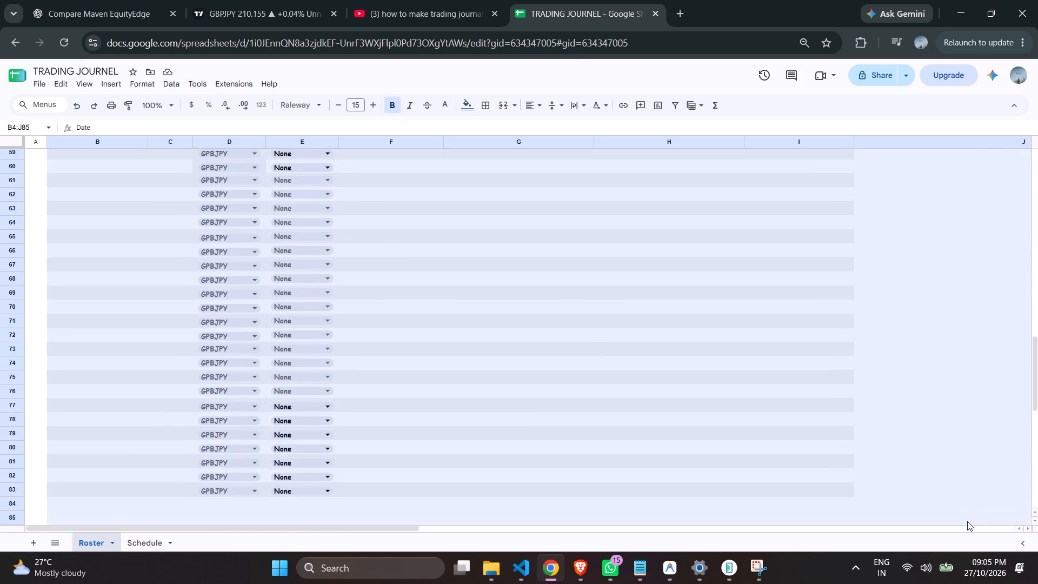
pyautogui.moveTo(967, 521); pyautogui.dragTo(966, 488)
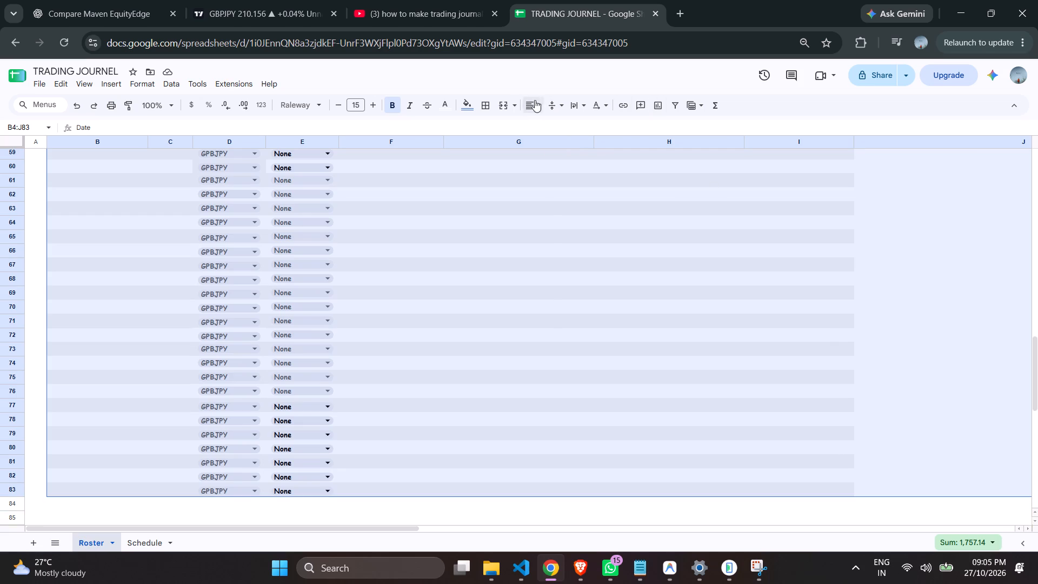
pyautogui.click(485, 107)
pyautogui.click(496, 129)
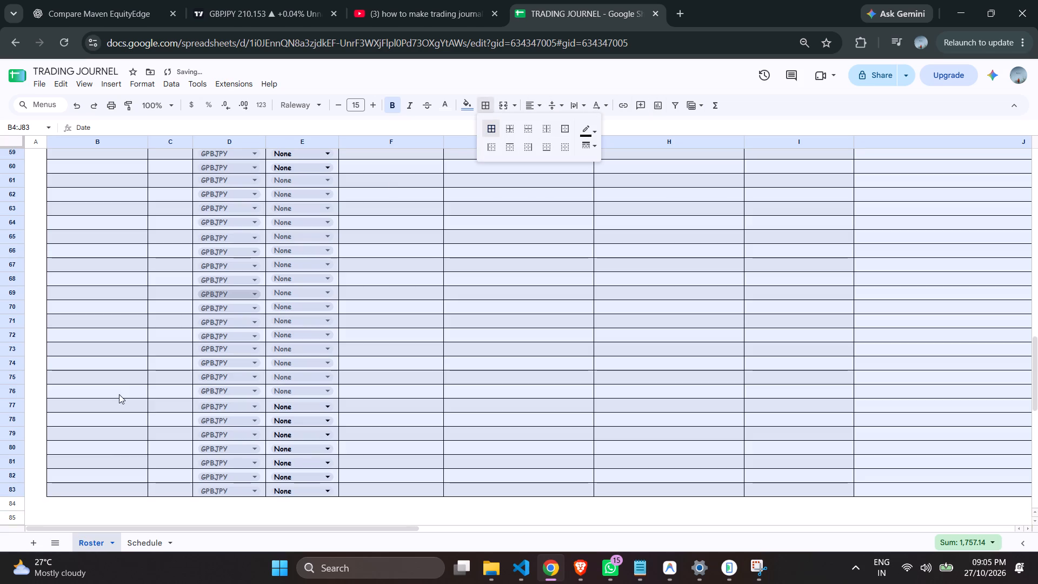
pyautogui.scroll(-1, 581, 310)
pyautogui.scroll(5, 581, 310)
pyautogui.scroll(-1, 578, 297)
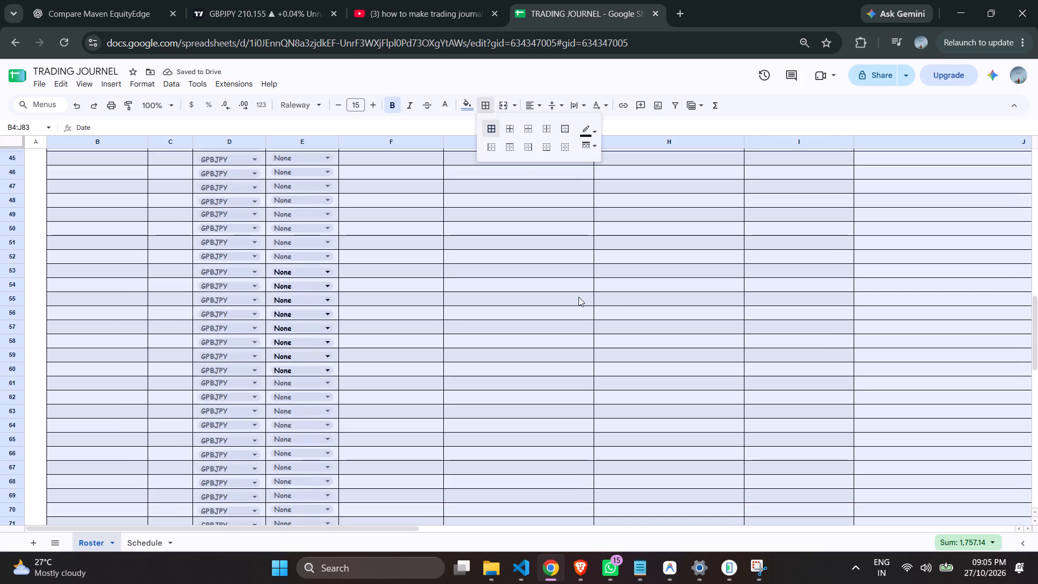
pyautogui.scroll(9, 578, 297)
pyautogui.click(989, 303)
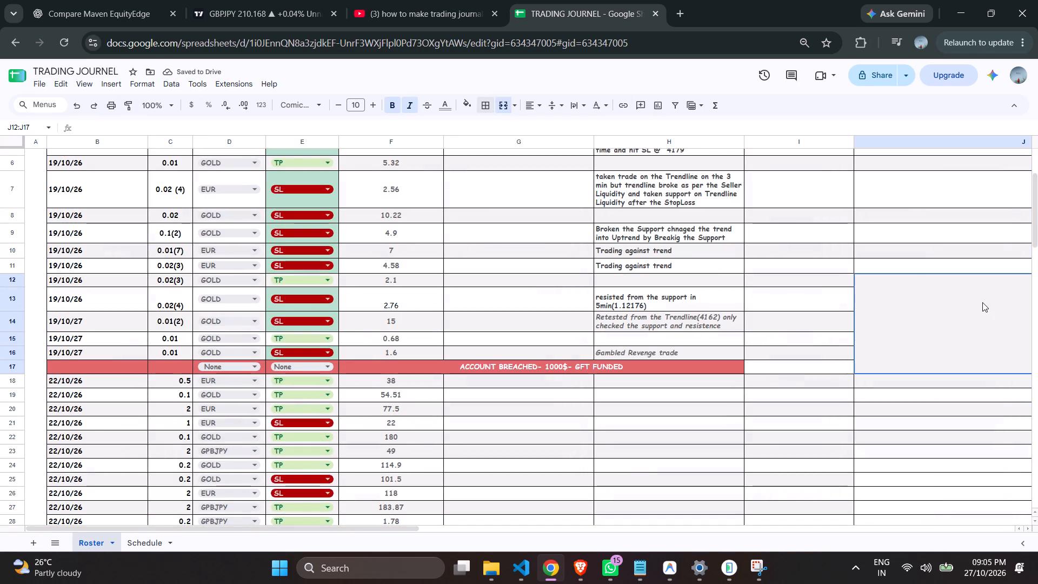
# Copy the blank shaded and bordered cells H37:H81 and paste them into column J starting at J6.
pyautogui.scroll(-1, 916, 276)
pyautogui.scroll(1, 916, 276)
pyautogui.scroll(-2, 916, 276)
pyautogui.scroll(1, 916, 276)
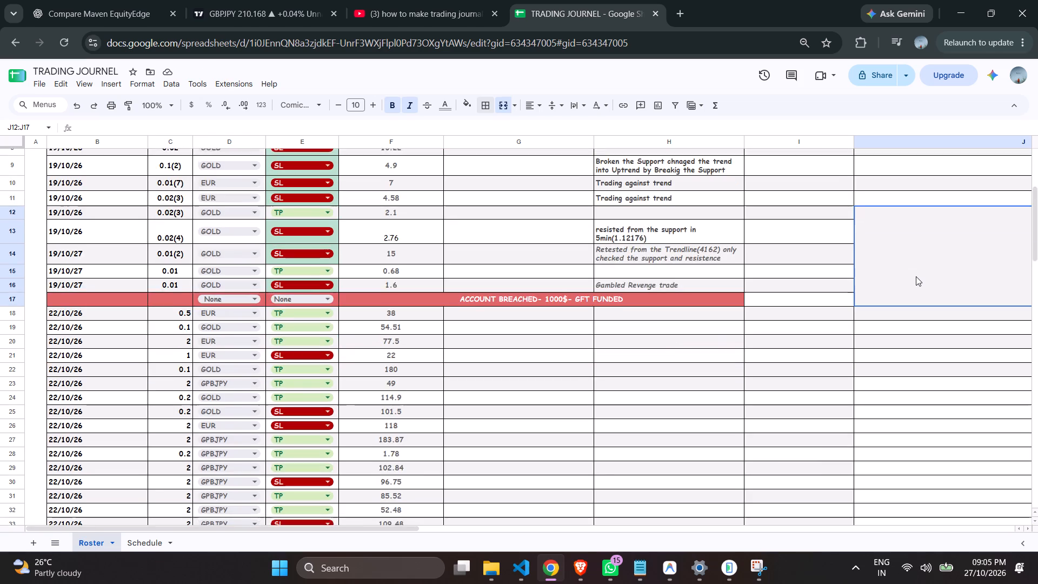
pyautogui.scroll(-5, 911, 277)
pyautogui.scroll(1, 911, 278)
pyautogui.scroll(-2, 897, 297)
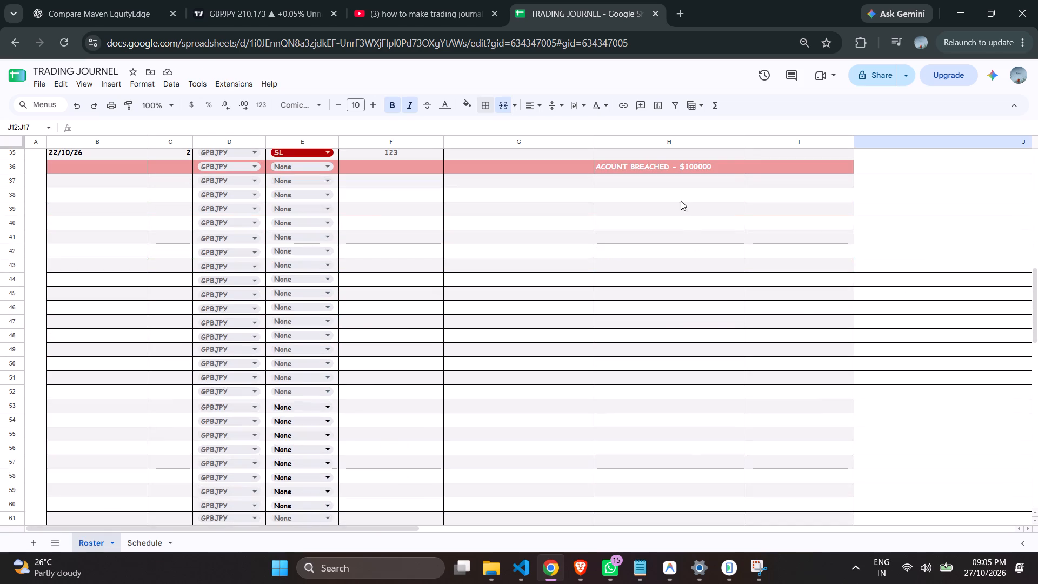
pyautogui.moveTo(678, 186); pyautogui.dragTo(689, 537)
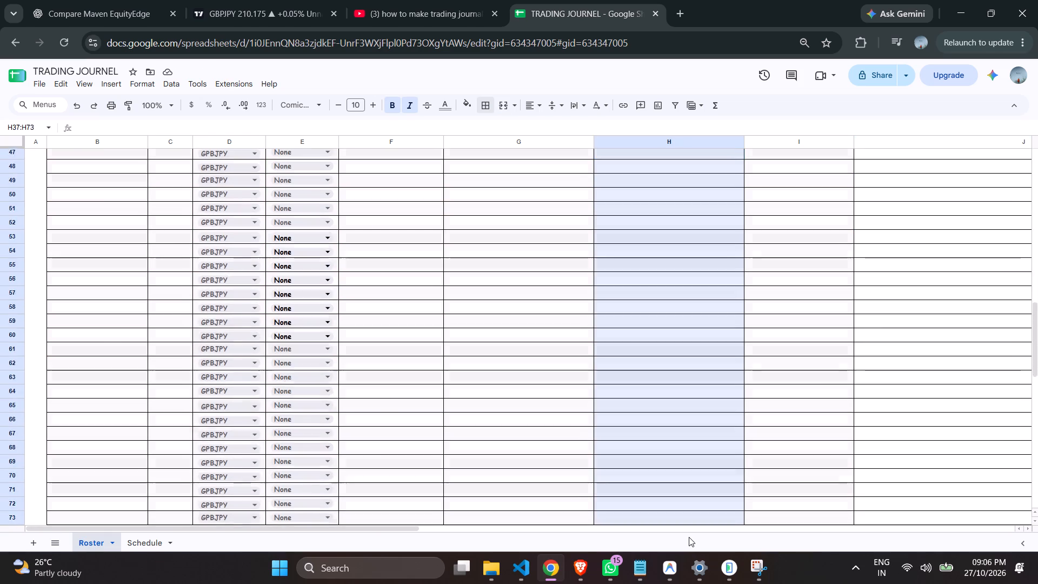
pyautogui.moveTo(689, 537); pyautogui.dragTo(690, 527)
pyautogui.hotkey('ctrl', 'c')
pyautogui.scroll(2, 988, 242)
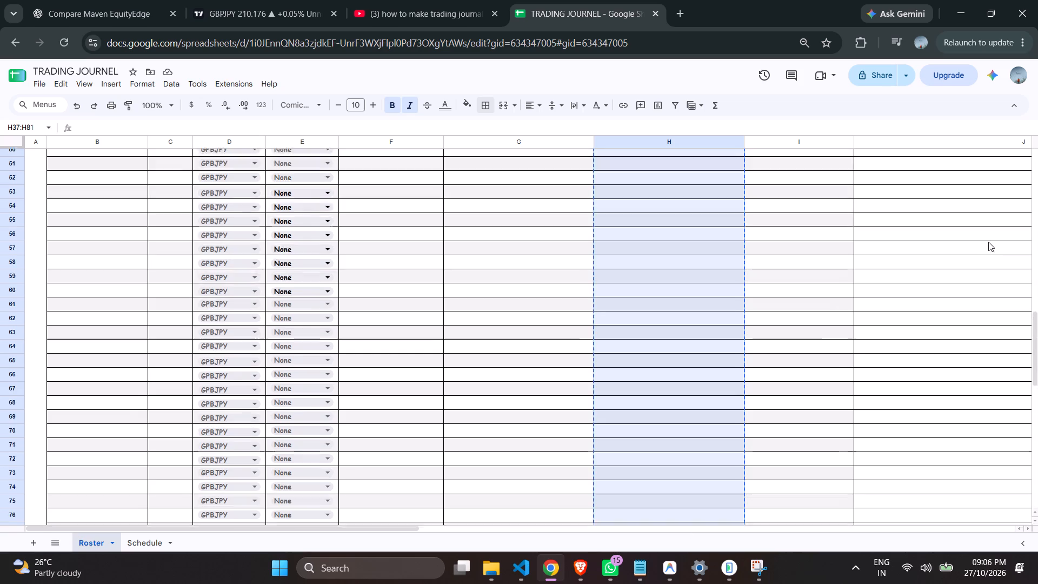
pyautogui.scroll(6, 988, 242)
pyautogui.scroll(-1, 990, 237)
pyautogui.scroll(7, 992, 234)
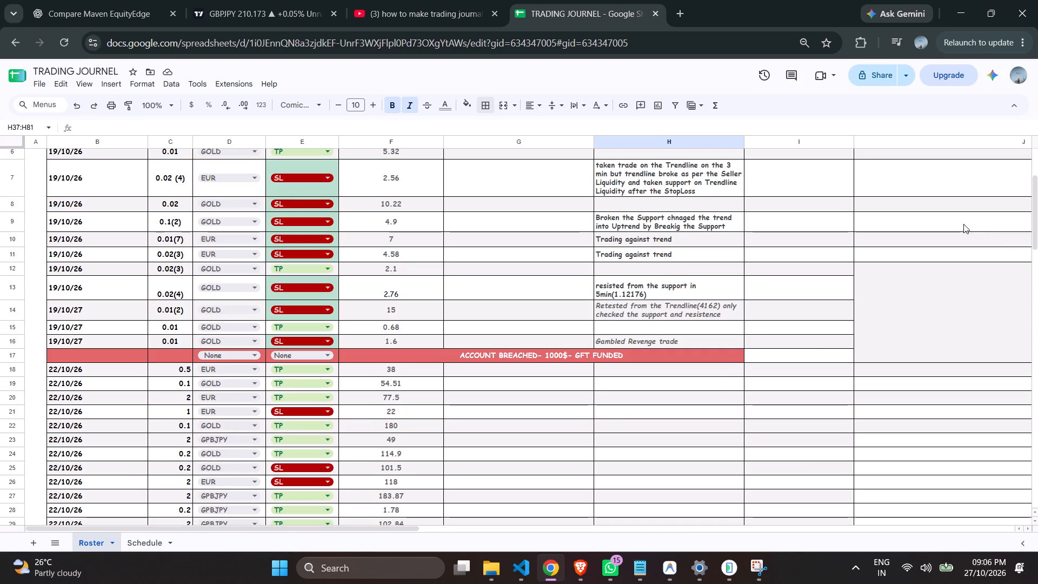
pyautogui.moveTo(946, 281); pyautogui.dragTo(955, 507)
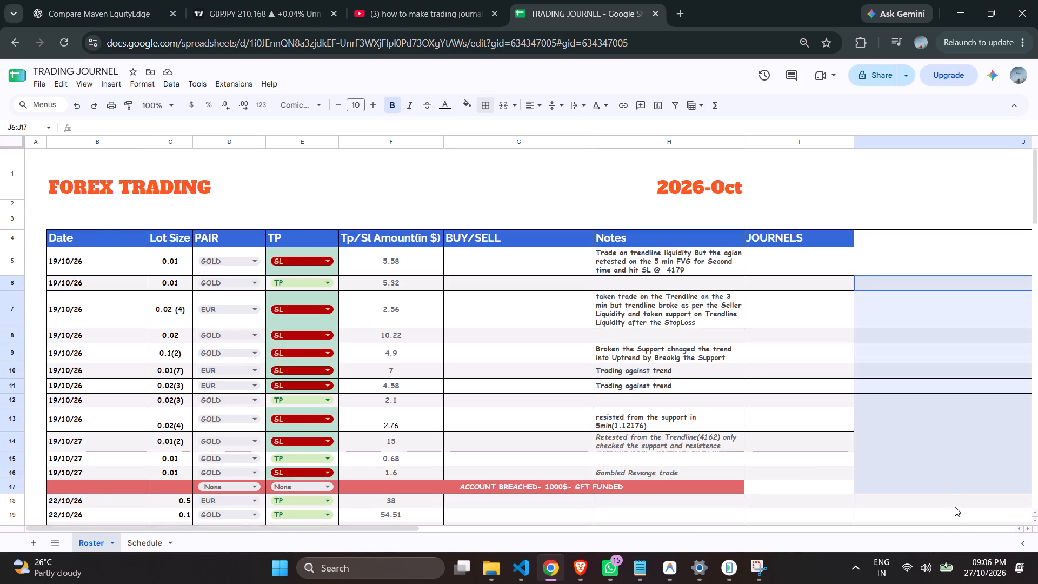
pyautogui.moveTo(955, 507); pyautogui.dragTo(957, 523)
pyautogui.hotkey('ctrl', 'v')
pyautogui.scroll(-5, 972, 398)
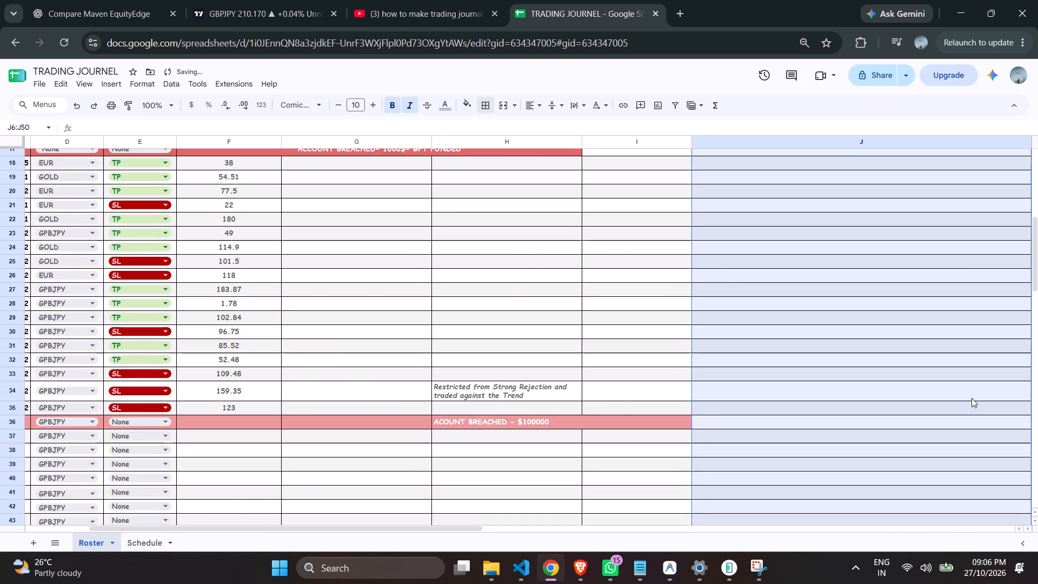
pyautogui.scroll(-3, 950, 391)
# Set the fill colour of cell J48 to white.
pyautogui.click(798, 448)
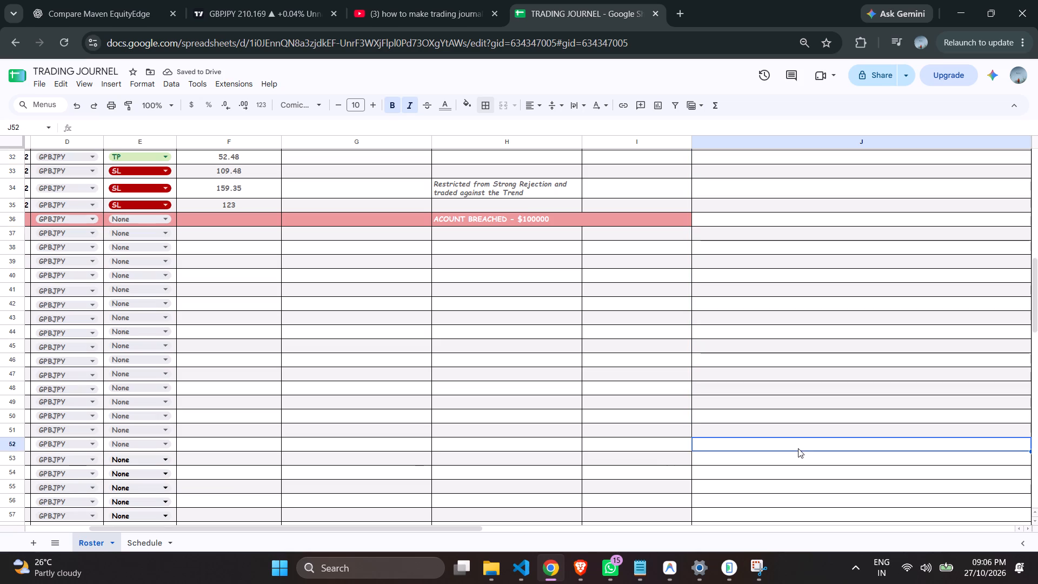
pyautogui.click(786, 391)
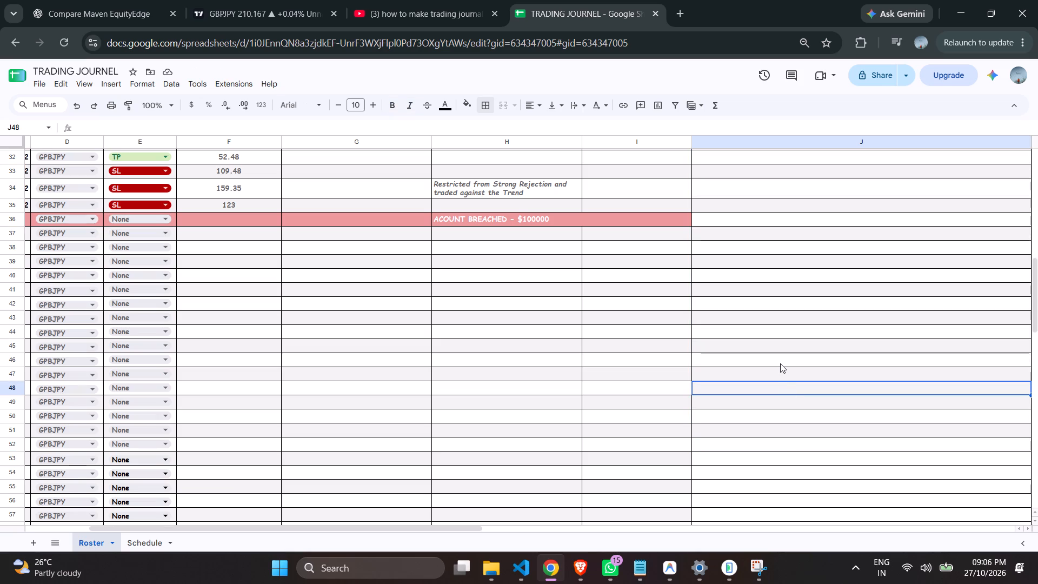
pyautogui.click(463, 101)
pyautogui.click(579, 143)
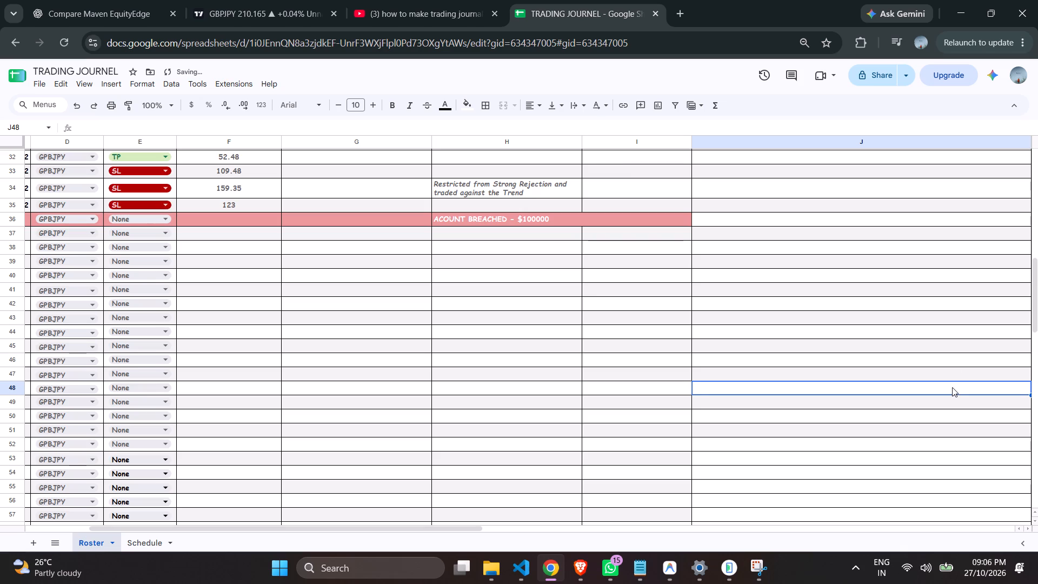
# Copy the banded cells J37:J51 and paste them into column J starting at J53.
pyautogui.scroll(-1, 951, 388)
pyautogui.moveTo(756, 169); pyautogui.dragTo(836, 342)
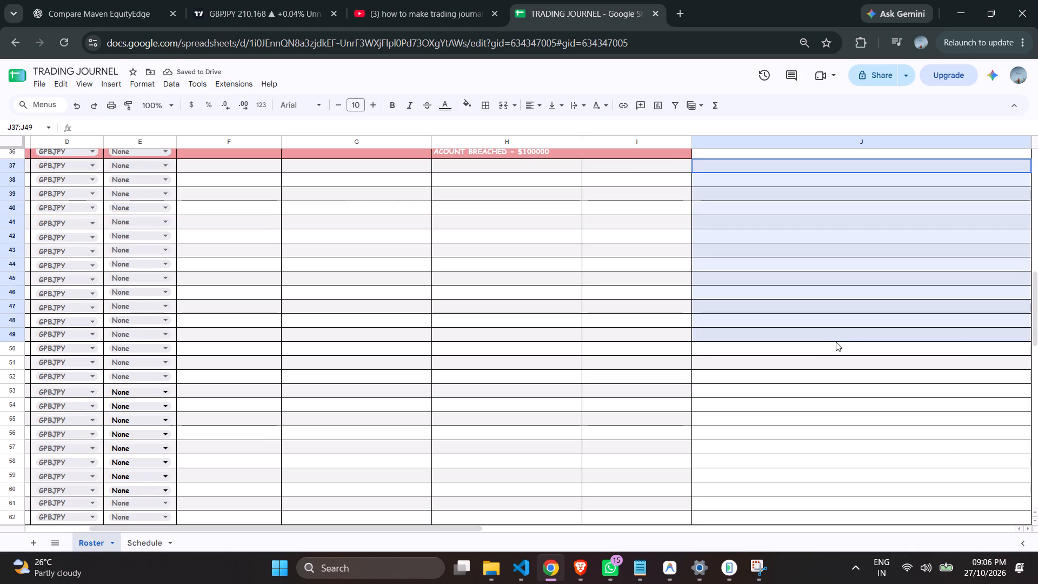
pyautogui.moveTo(836, 342); pyautogui.dragTo(841, 359)
pyautogui.hotkey('ctrl', 'c')
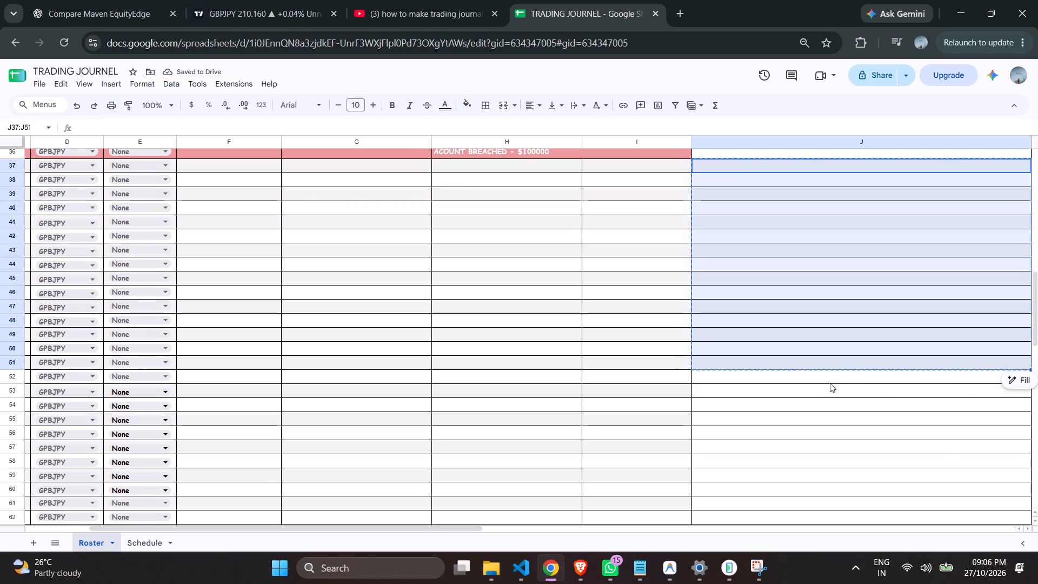
pyautogui.click(811, 394)
pyautogui.hotkey('ctrl', 'v')
pyautogui.scroll(1, 859, 388)
pyautogui.scroll(-1, 859, 388)
pyautogui.scroll(1, 859, 388)
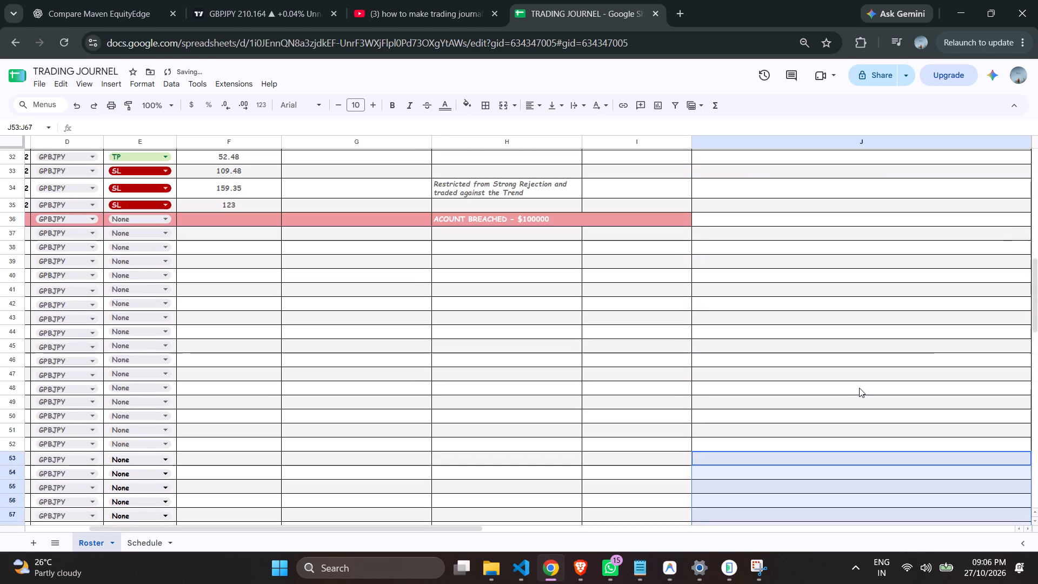
pyautogui.scroll(-3, 853, 389)
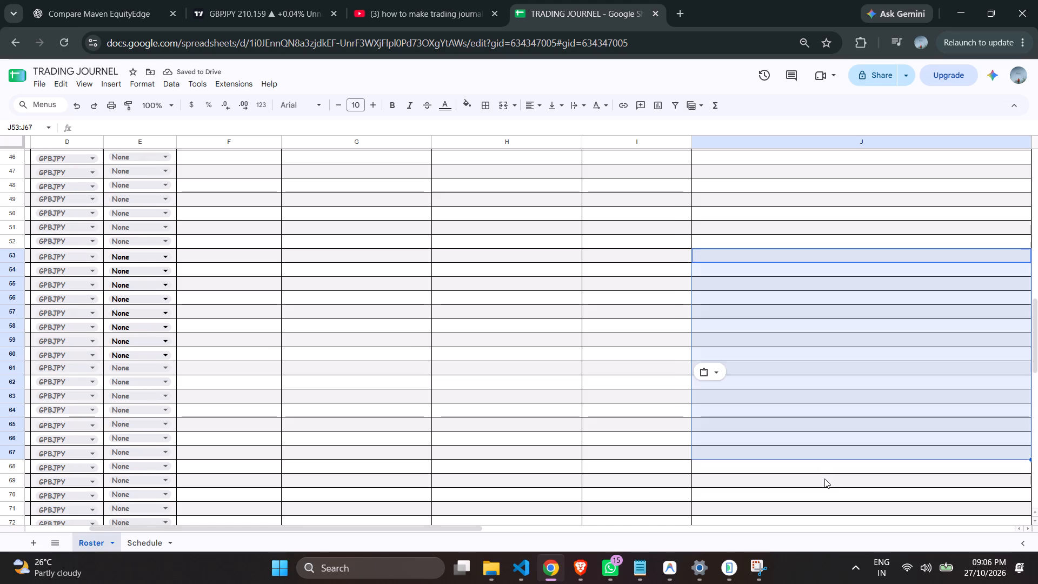
# Paste the copied banded cells into column J again, starting at J73.
pyautogui.click(824, 479)
pyautogui.scroll(-2, 856, 414)
pyautogui.scroll(1, 856, 414)
pyautogui.scroll(-1, 856, 414)
pyautogui.scroll(1, 854, 417)
pyautogui.scroll(-1, 852, 419)
pyautogui.scroll(1, 852, 421)
pyautogui.scroll(-1, 851, 423)
pyautogui.scroll(1, 851, 424)
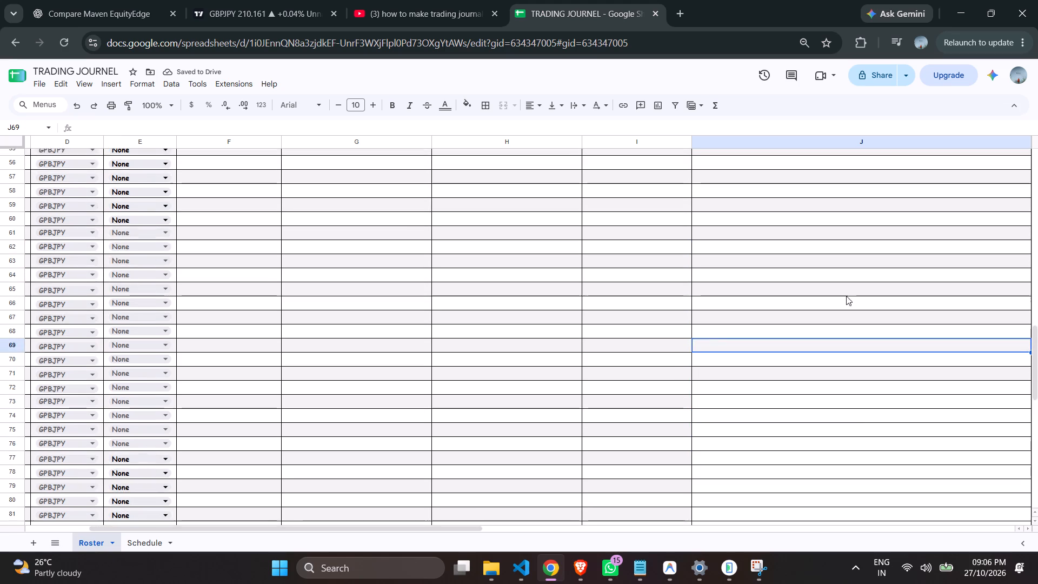
pyautogui.click(771, 466)
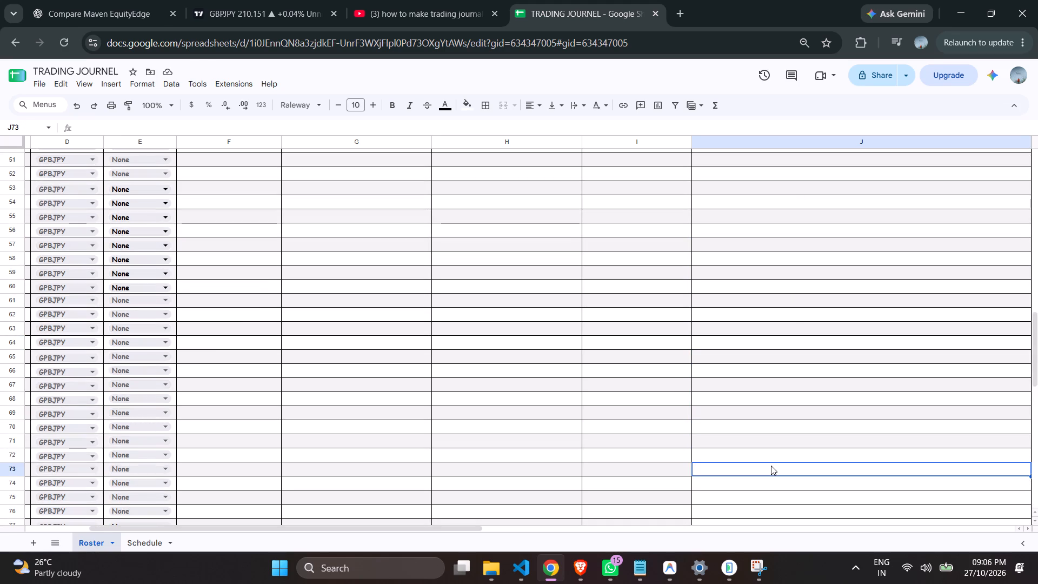
pyautogui.hotkey('ctrl', 'v')
pyautogui.scroll(-1, 812, 366)
pyautogui.scroll(2, 812, 366)
pyautogui.scroll(-2, 814, 370)
pyautogui.scroll(1, 816, 377)
pyautogui.scroll(-3, 826, 379)
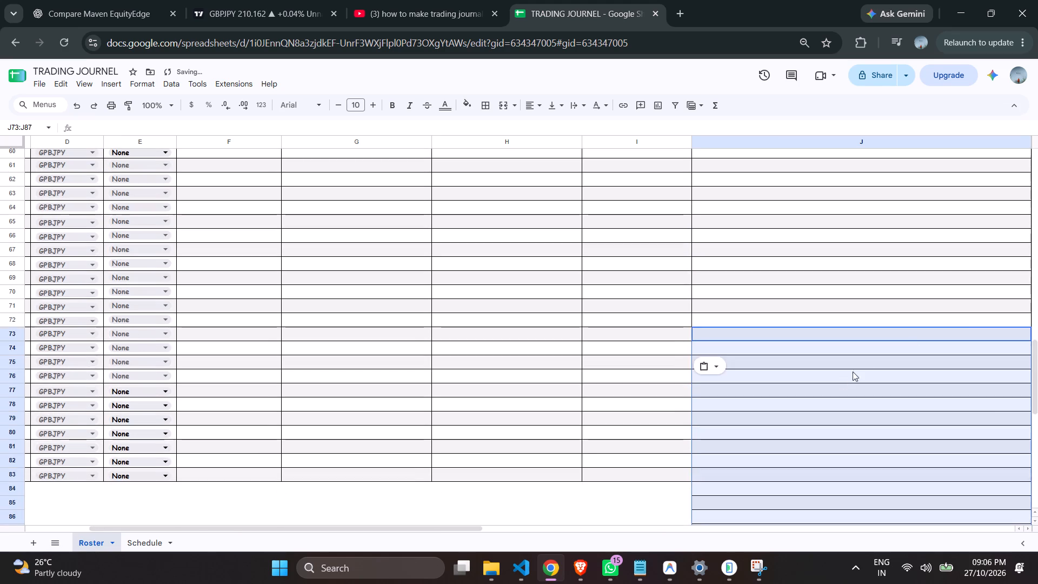
# Fill the surplus cells J84:J87 below the table with white.
pyautogui.click(568, 434)
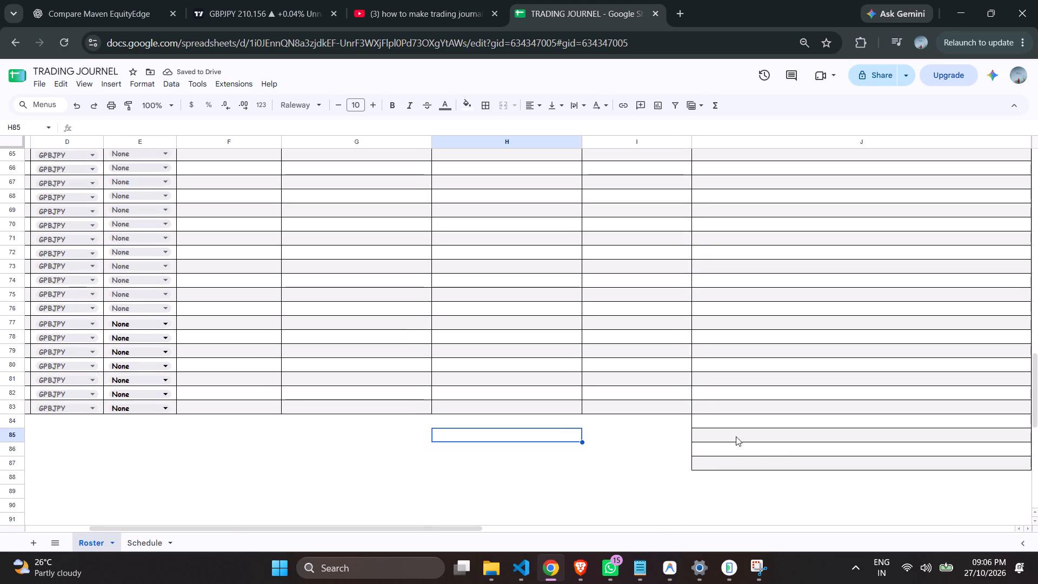
pyautogui.moveTo(717, 420); pyautogui.dragTo(980, 466)
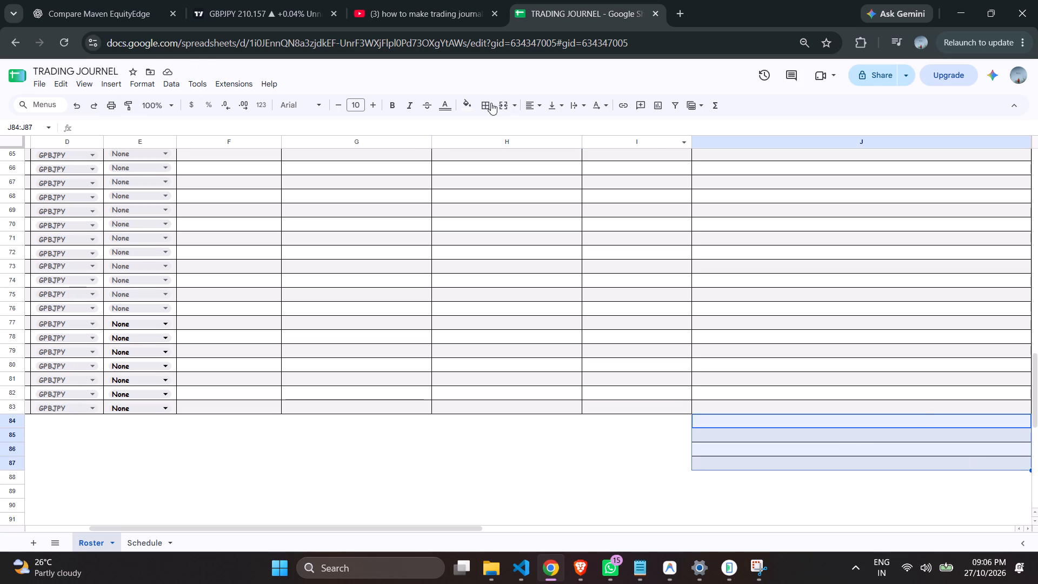
pyautogui.click(465, 108)
pyautogui.click(578, 143)
pyautogui.click(604, 441)
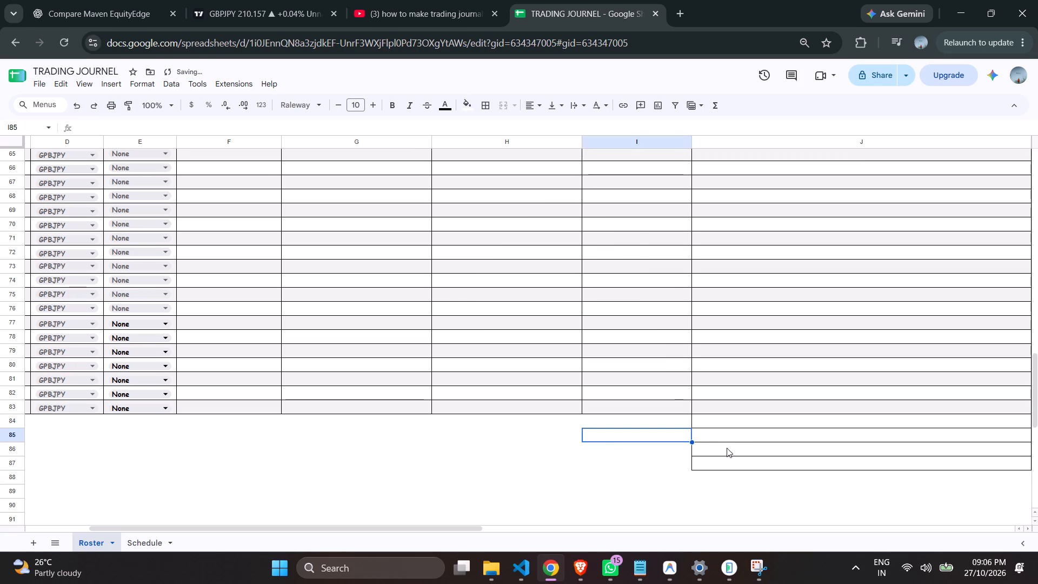
# Remove all borders from the surplus cells J84:J87.
pyautogui.moveTo(718, 427); pyautogui.dragTo(897, 460)
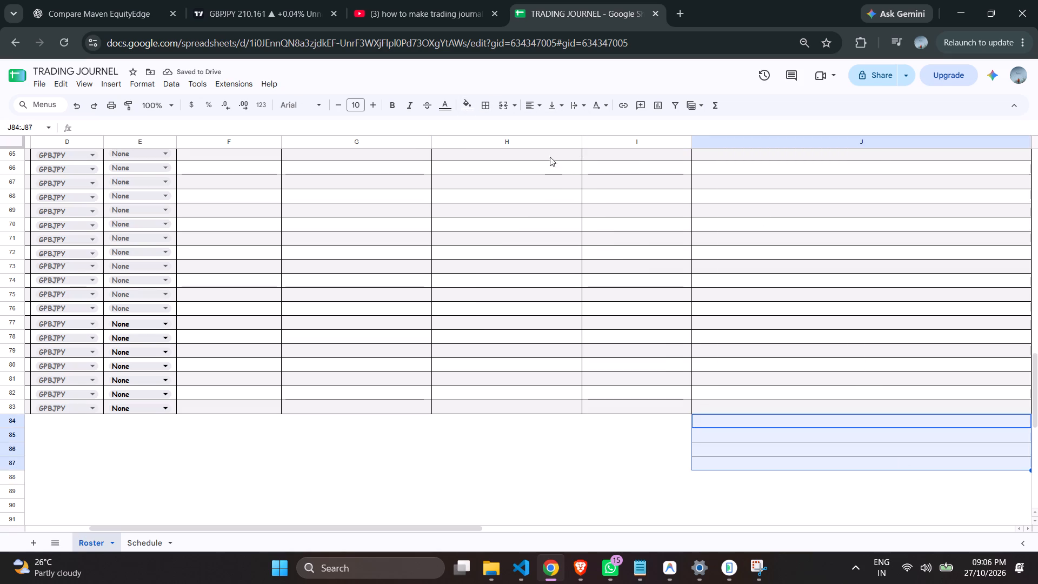
pyautogui.click(485, 108)
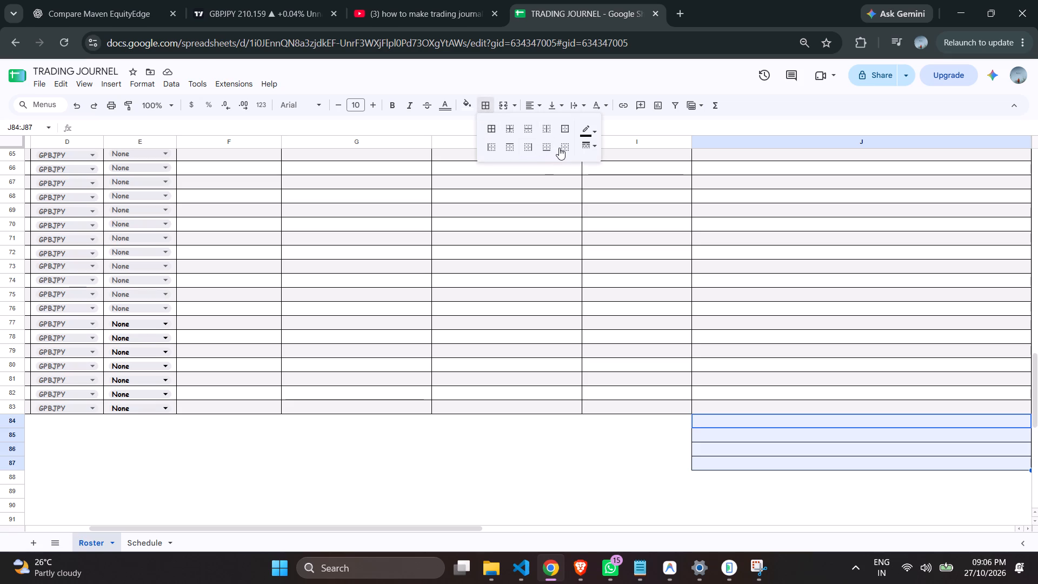
pyautogui.click(559, 148)
pyautogui.click(501, 470)
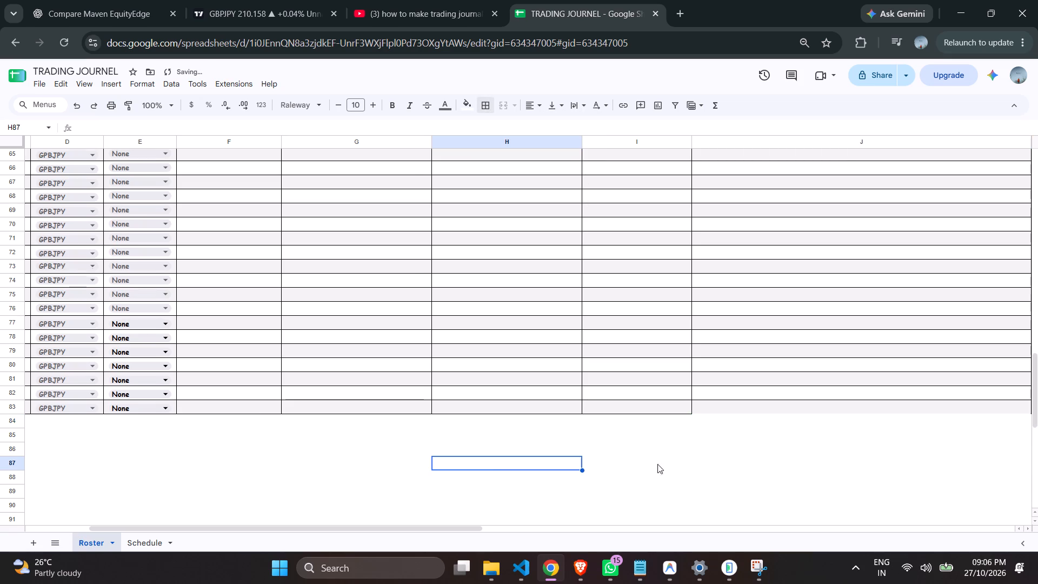
# Clear the leftover contents and dropdowns from the range K6:N22 beside the journal table.
pyautogui.scroll(5, 657, 464)
pyautogui.scroll(-1, 640, 437)
pyautogui.scroll(3, 640, 437)
pyautogui.scroll(-1, 642, 421)
pyautogui.scroll(2, 642, 420)
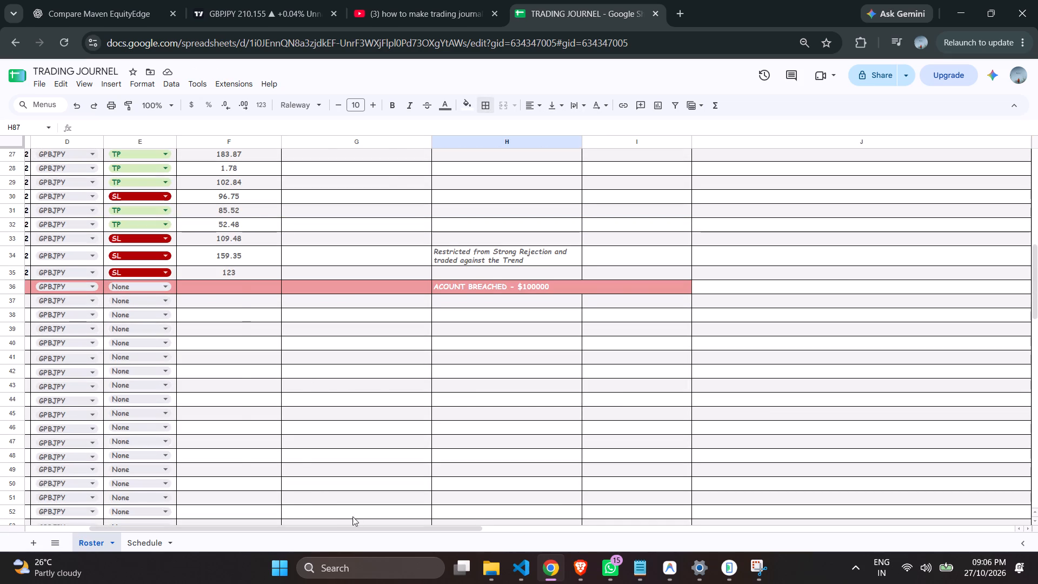
pyautogui.moveTo(346, 527); pyautogui.dragTo(218, 510)
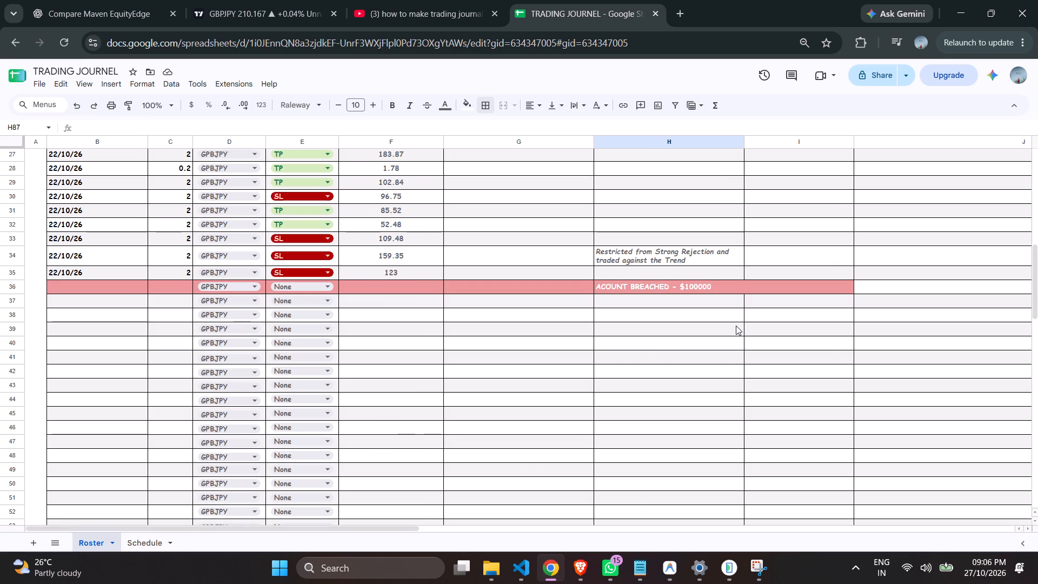
pyautogui.keyDown('ctrl'); pyautogui.scroll(-2, 736, 326); pyautogui.keyUp('ctrl')
pyautogui.keyDown('ctrl'); pyautogui.scroll(1, 736, 326); pyautogui.keyUp('ctrl')
pyautogui.keyDown('ctrl'); pyautogui.scroll(-4, 736, 326); pyautogui.keyUp('ctrl')
pyautogui.scroll(2, 466, 283)
pyautogui.scroll(-3, 460, 283)
pyautogui.scroll(4, 417, 278)
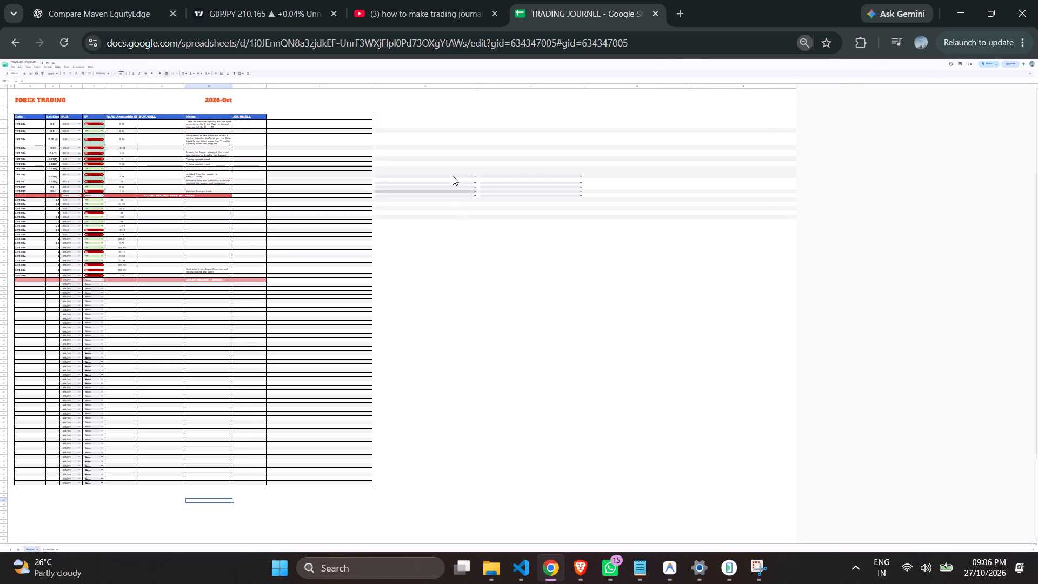
pyautogui.moveTo(451, 133); pyautogui.dragTo(790, 200)
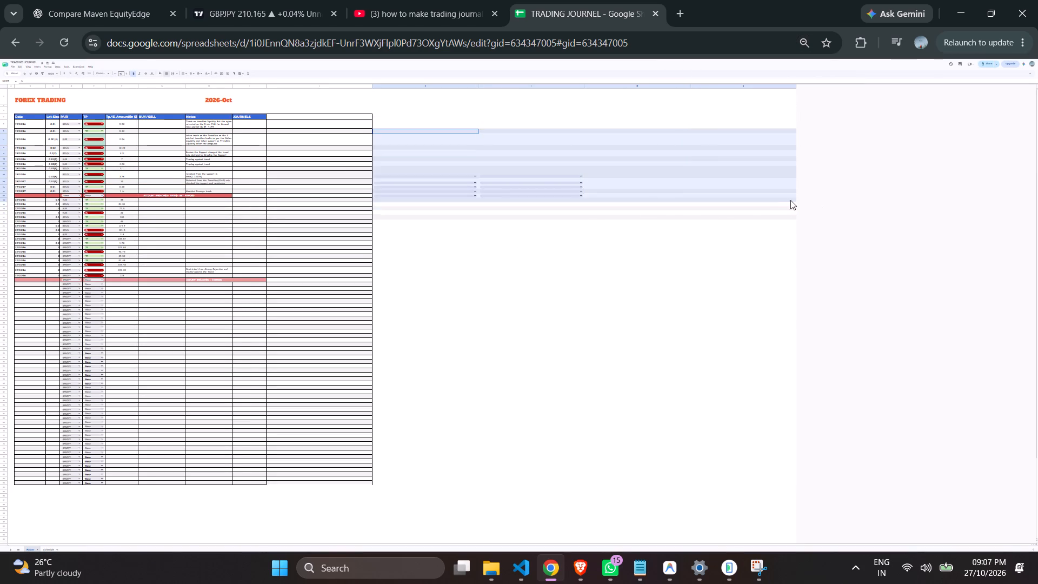
pyautogui.moveTo(790, 200); pyautogui.dragTo(778, 216)
pyautogui.press('Delete')
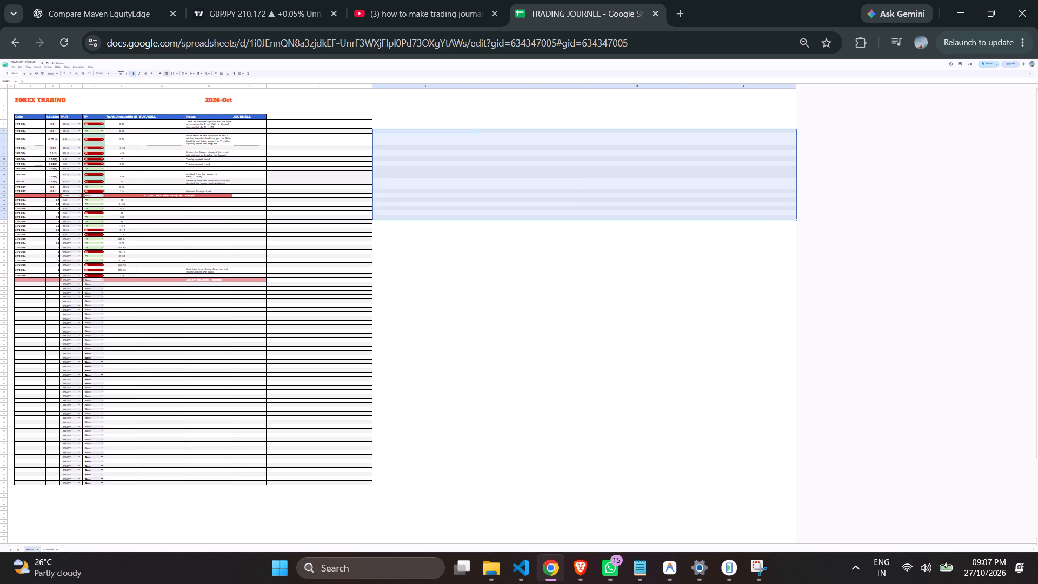
# Widen the JOURNELS column I to a little over three times its width.
pyautogui.keyDown('ctrl'); pyautogui.scroll(6, 420, 371); pyautogui.keyUp('ctrl')
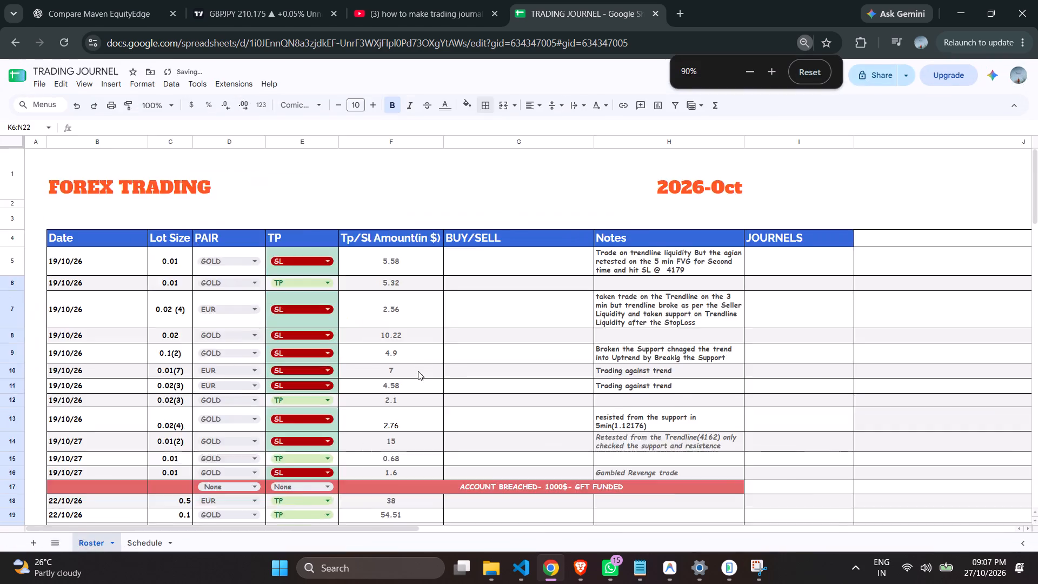
pyautogui.keyDown('ctrl'); pyautogui.scroll(-2, 654, 258); pyautogui.keyUp('ctrl')
pyautogui.keyDown('ctrl'); pyautogui.scroll(1, 670, 252); pyautogui.keyUp('ctrl')
pyautogui.keyDown('ctrl'); pyautogui.scroll(-1, 670, 252); pyautogui.keyUp('ctrl')
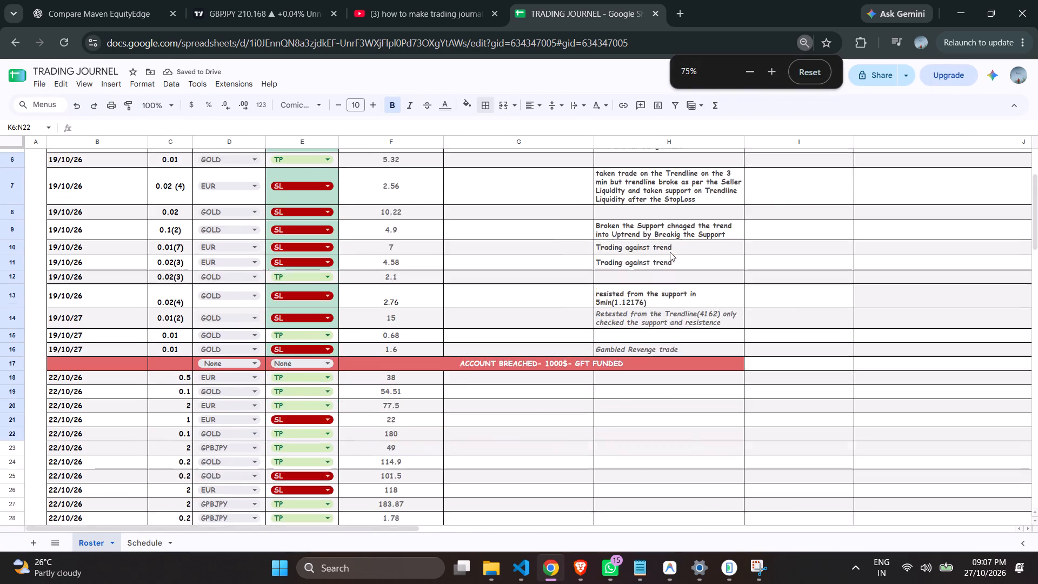
pyautogui.scroll(5, 532, 218)
pyautogui.scroll(-1, 540, 218)
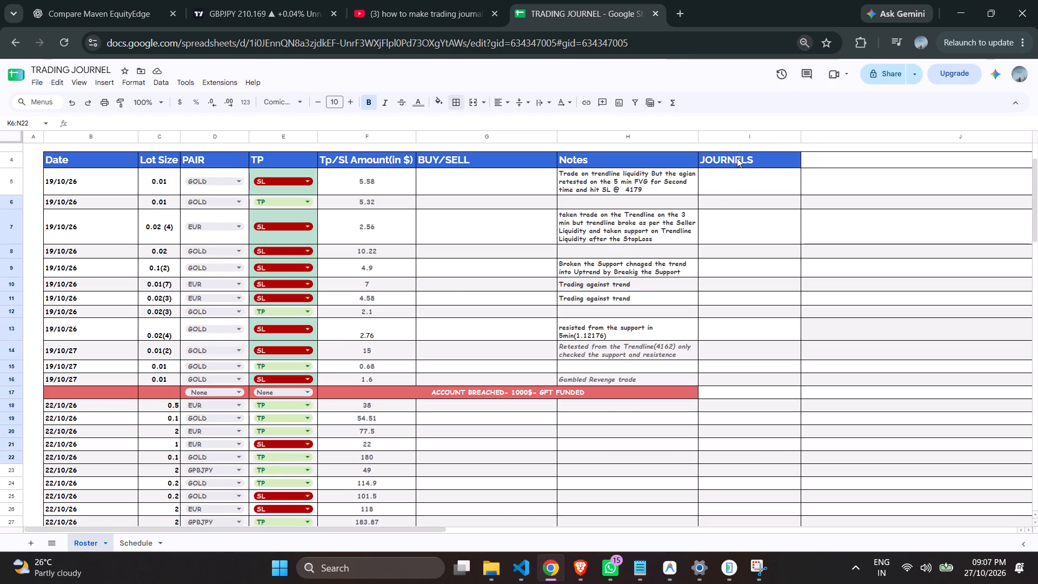
pyautogui.click(737, 158)
pyautogui.moveTo(800, 138); pyautogui.dragTo(962, 142)
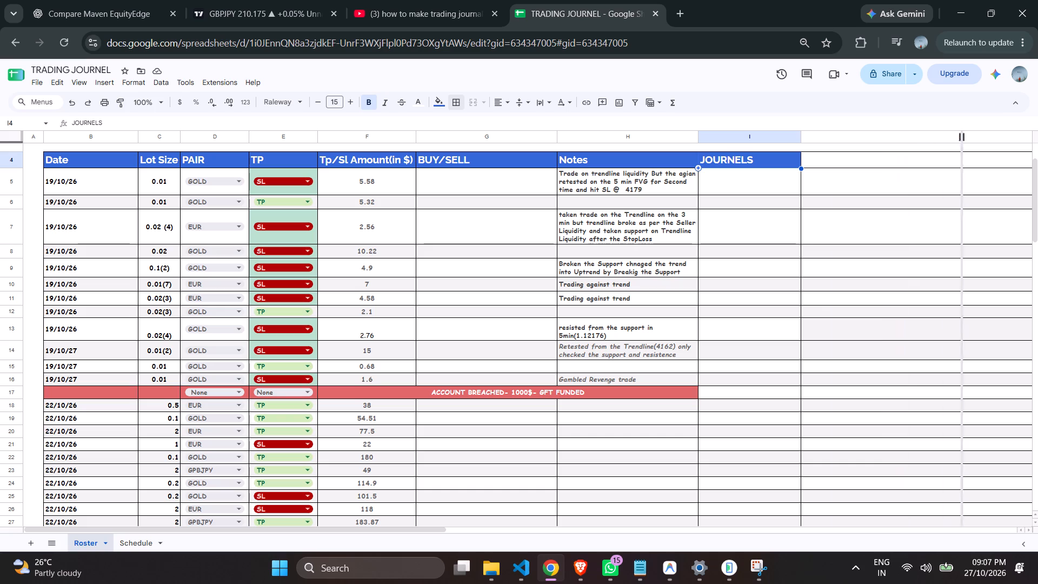
pyautogui.moveTo(962, 142); pyautogui.dragTo(1037, 137)
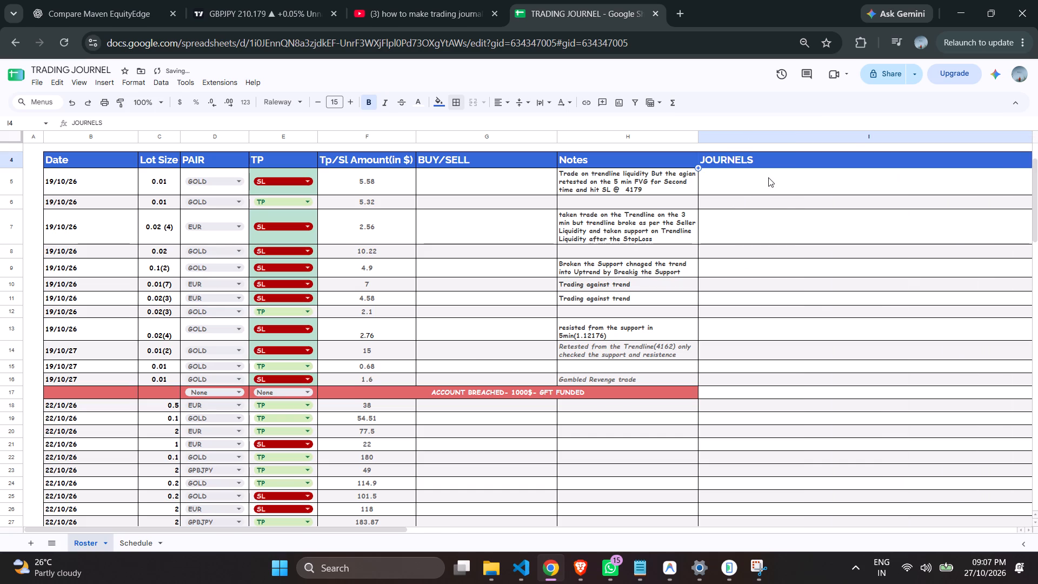
# Change the header in cell I4 to "JOURNELS/MISTAKES".
pyautogui.scroll(-4, 774, 190)
pyautogui.scroll(3, 779, 241)
pyautogui.scroll(-1, 779, 241)
pyautogui.scroll(2, 779, 241)
pyautogui.scroll(-1, 779, 241)
pyautogui.scroll(1, 779, 241)
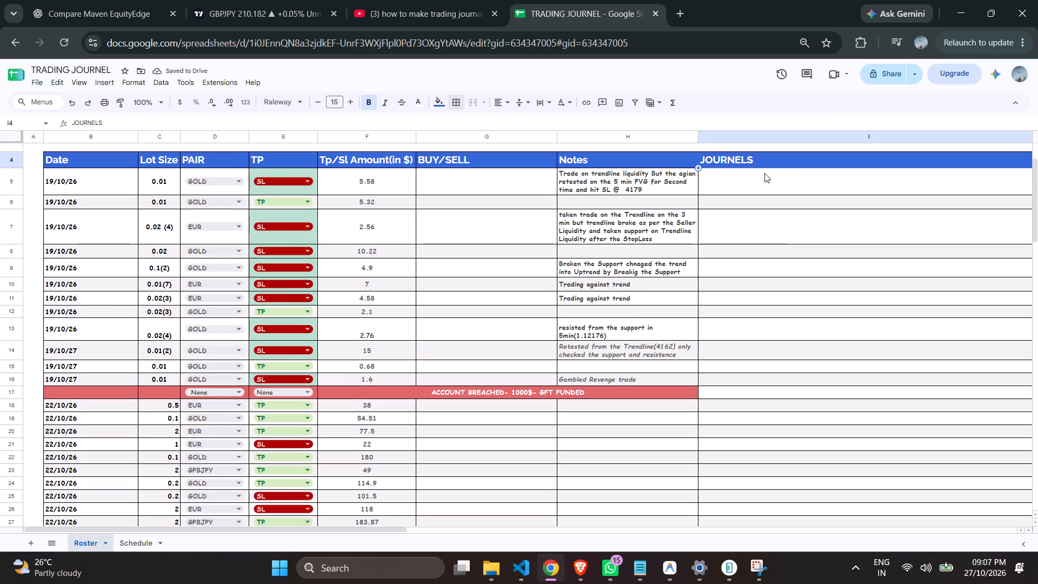
pyautogui.doubleClick(766, 157)
pyautogui.press('/')
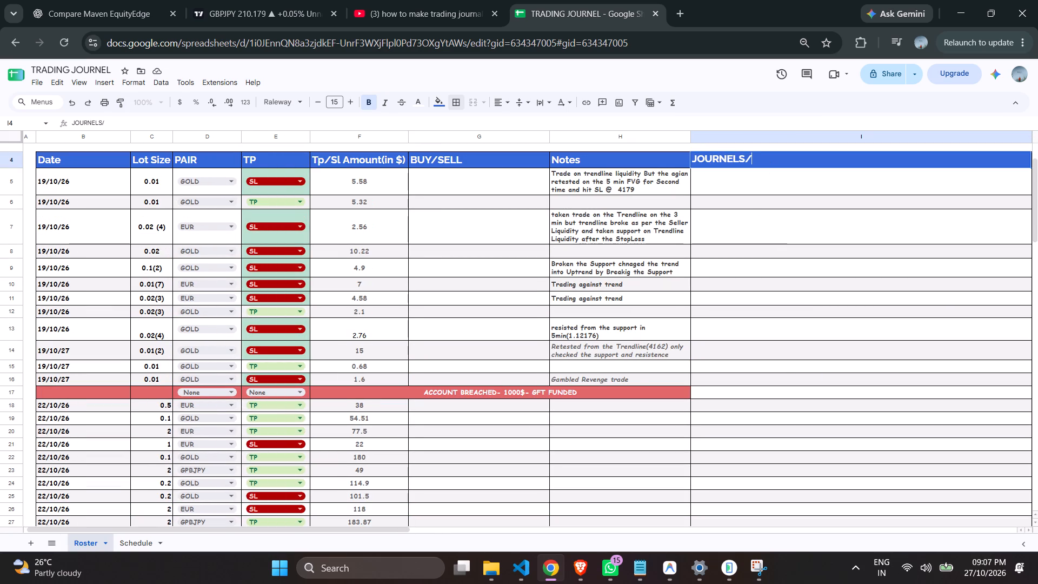
pyautogui.write('MISRA')
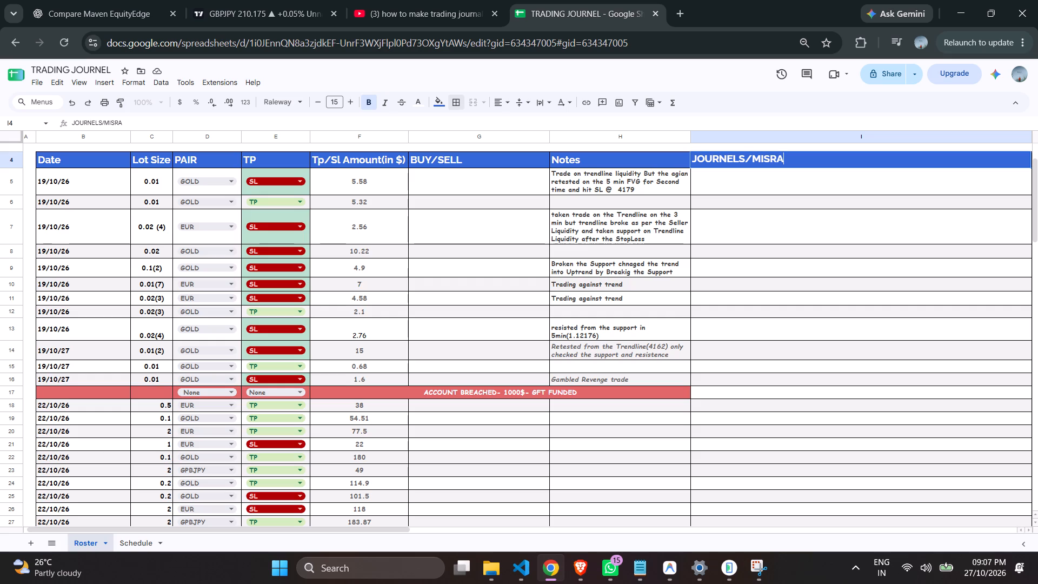
pyautogui.press('BackSpace')
pyautogui.press('BackSpace')
pyautogui.write('TAL')
pyautogui.press('BackSpace')
pyautogui.write('KES')
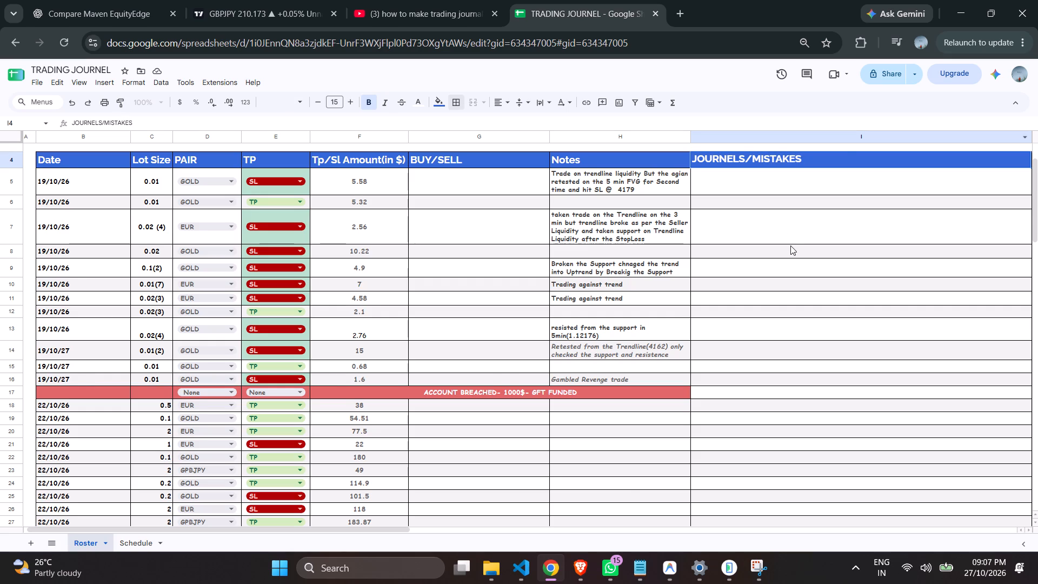
# Copy the blue header row B4:I4, from Date through JOURNELS/MISTAKES.
pyautogui.scroll(-2, 790, 245)
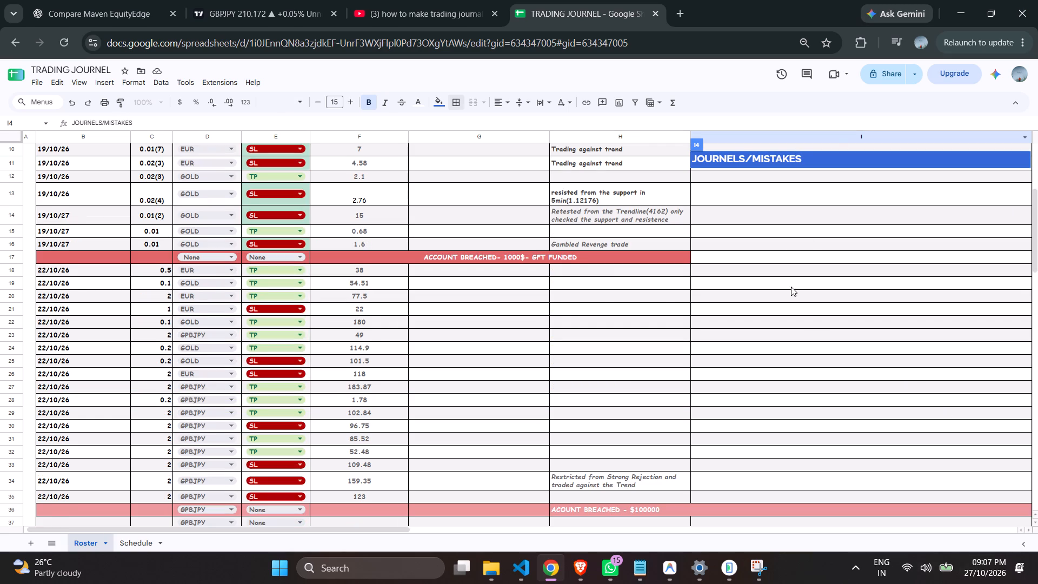
pyautogui.scroll(1, 782, 288)
pyautogui.scroll(1, 144, 261)
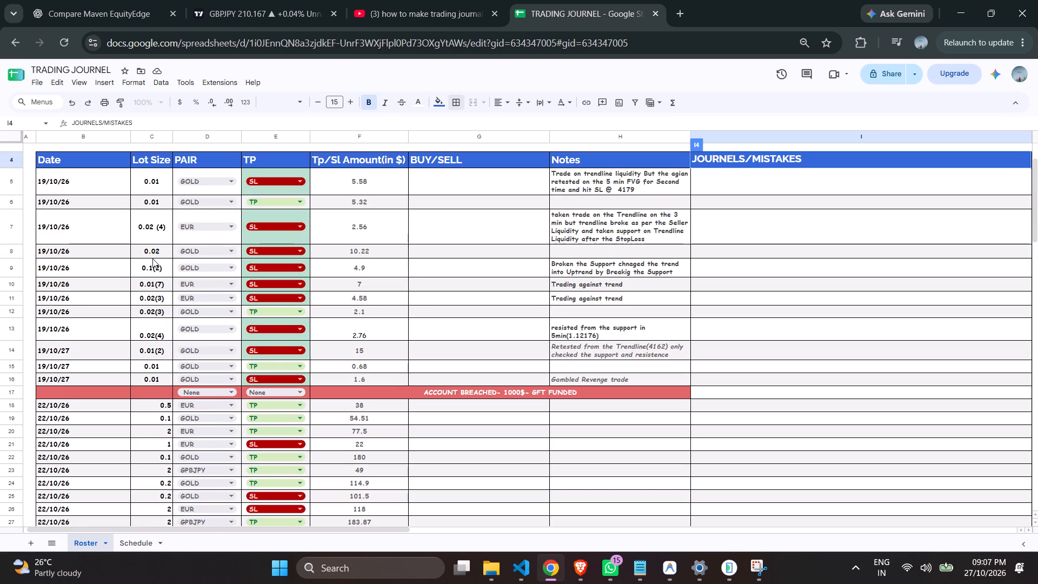
pyautogui.moveTo(61, 162); pyautogui.dragTo(678, 165)
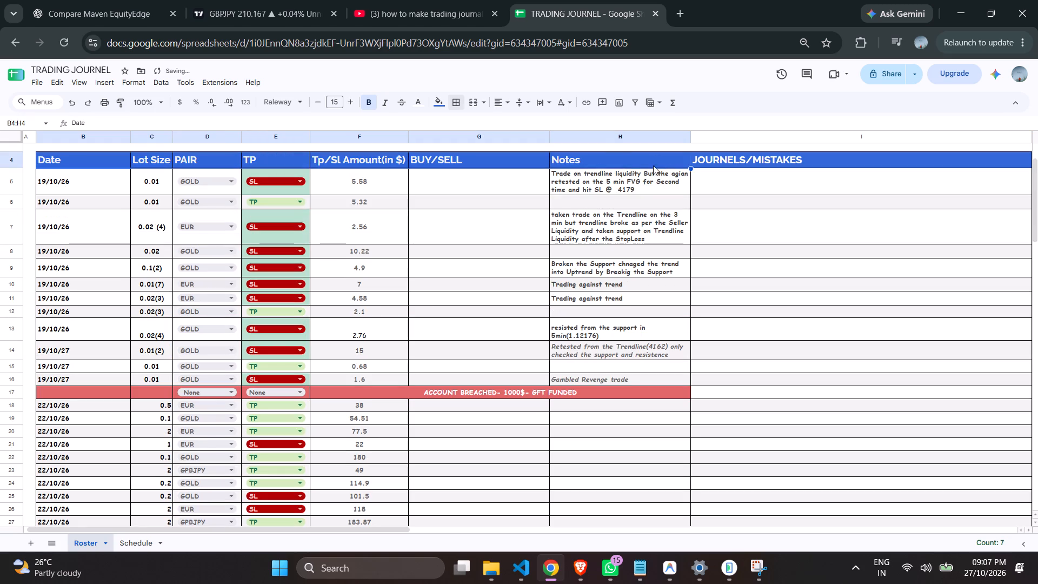
pyautogui.click(83, 169)
pyautogui.moveTo(58, 162); pyautogui.dragTo(677, 158)
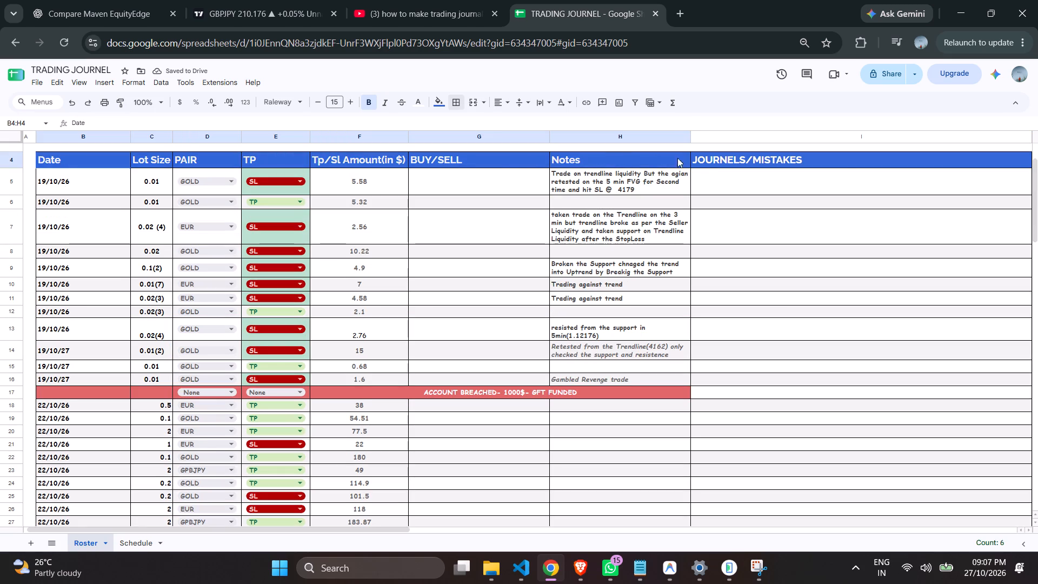
pyautogui.moveTo(677, 158); pyautogui.dragTo(771, 170)
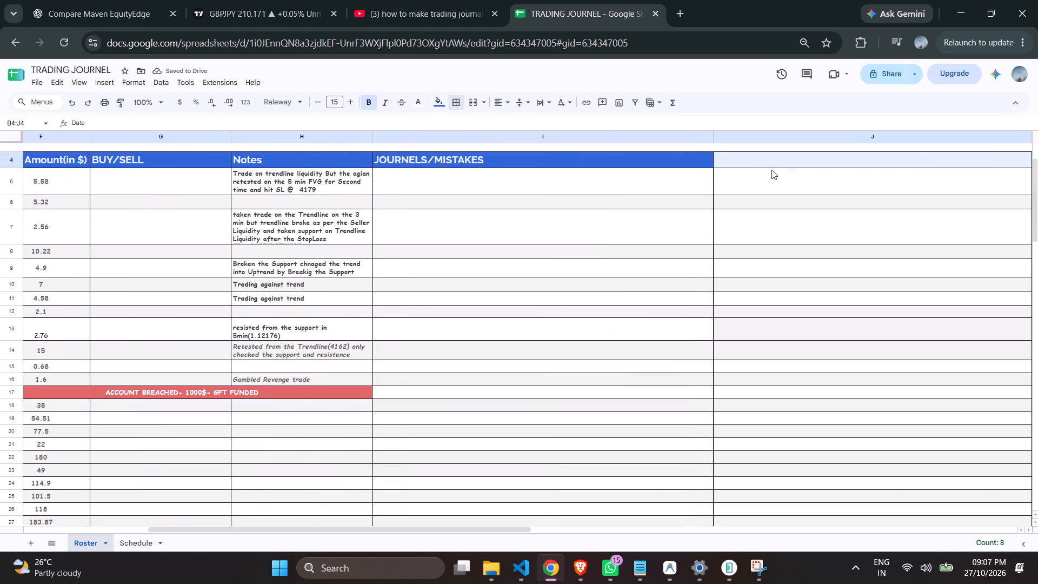
pyautogui.moveTo(771, 170); pyautogui.dragTo(706, 160)
pyautogui.hotkey('ctrl', 'c')
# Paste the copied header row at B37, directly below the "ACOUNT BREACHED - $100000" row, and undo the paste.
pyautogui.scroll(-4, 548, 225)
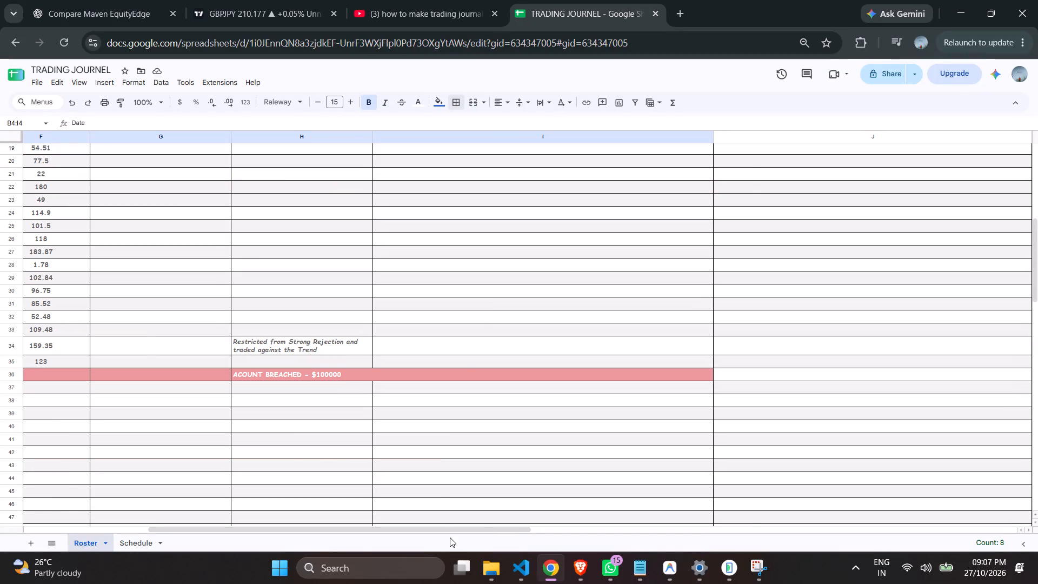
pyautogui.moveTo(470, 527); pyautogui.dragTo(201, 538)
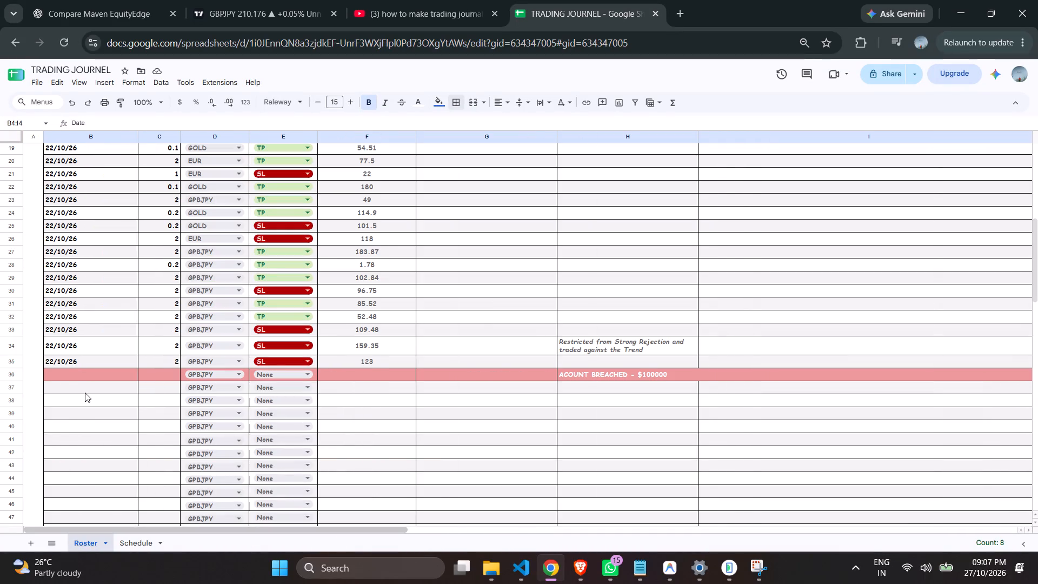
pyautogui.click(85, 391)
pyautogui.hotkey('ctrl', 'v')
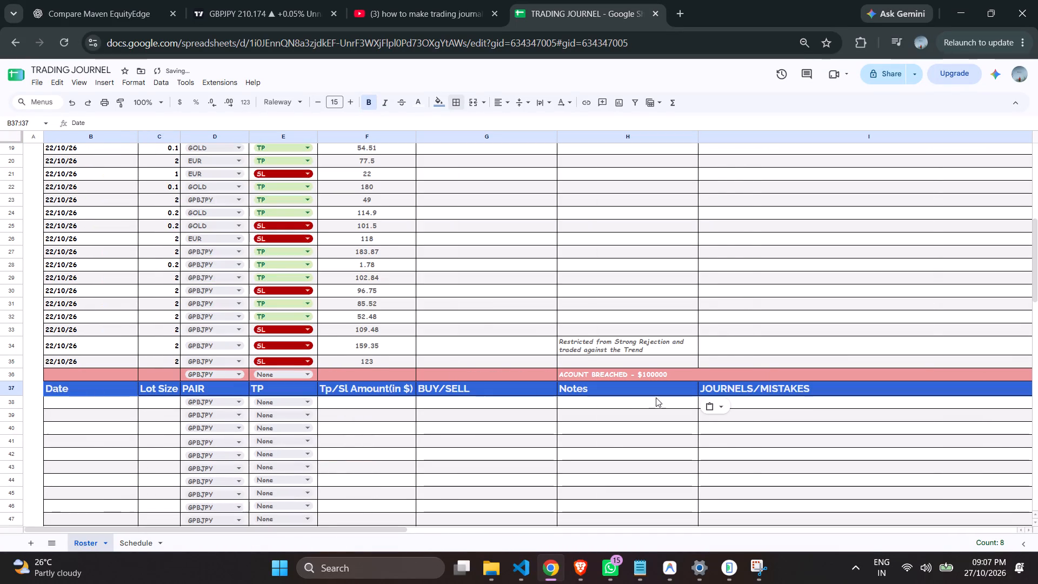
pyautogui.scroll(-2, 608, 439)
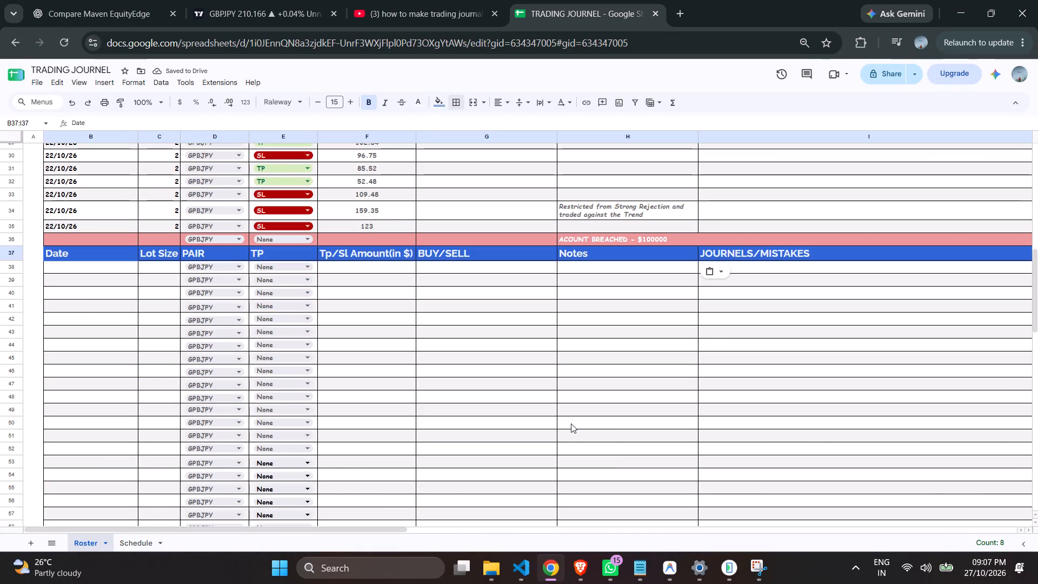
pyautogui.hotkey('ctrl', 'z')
# Paste the copied header row at B38, leaving one row below the "ACOUNT BREACHED - $100000" row.
pyautogui.click(90, 265)
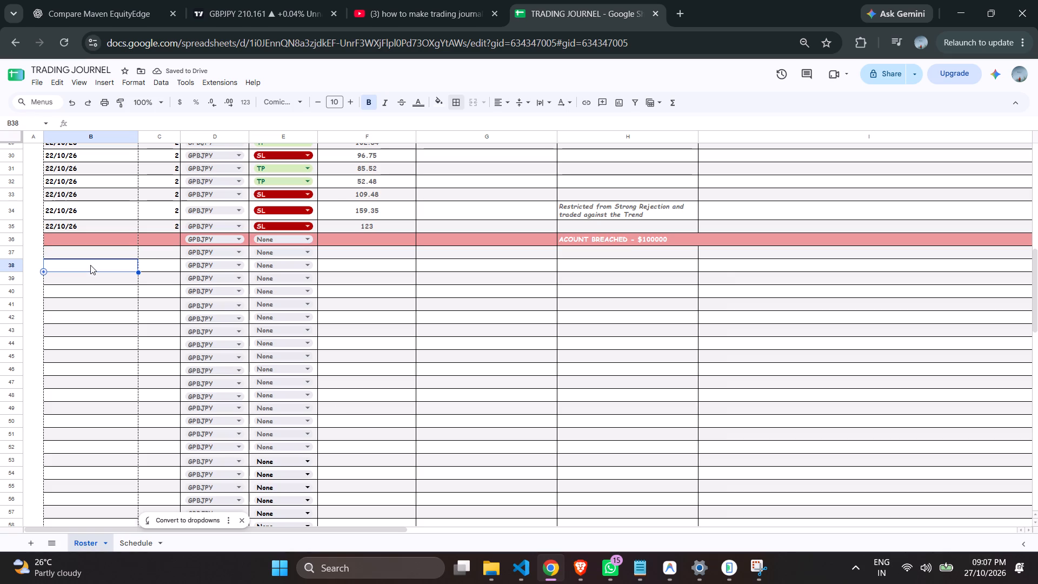
pyautogui.hotkey('ctrl', 'v')
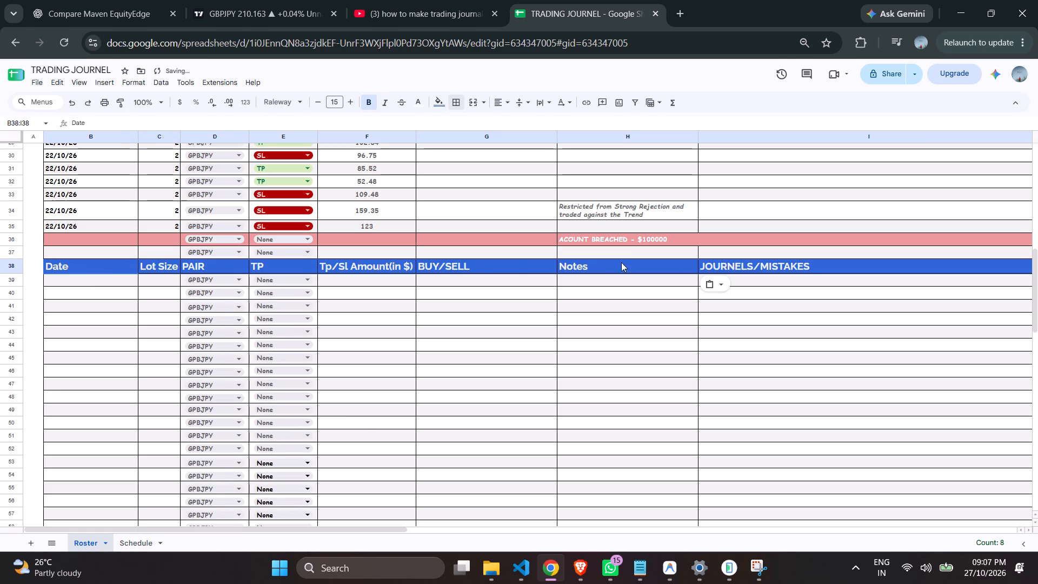
# Fill the spacer row B37:I37 above the new header row with white.
pyautogui.moveTo(97, 255); pyautogui.dragTo(955, 252)
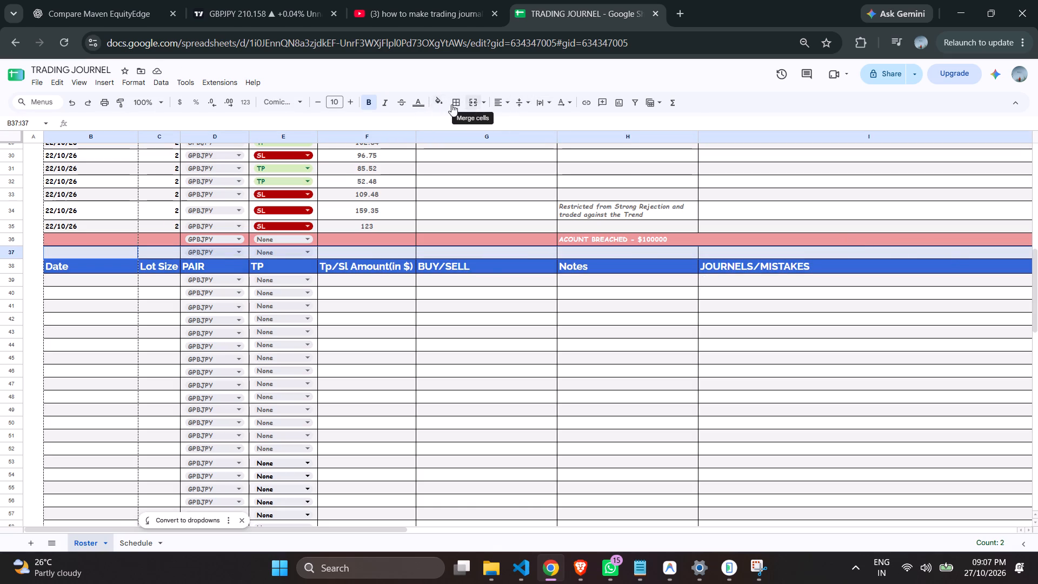
pyautogui.click(437, 102)
pyautogui.click(535, 138)
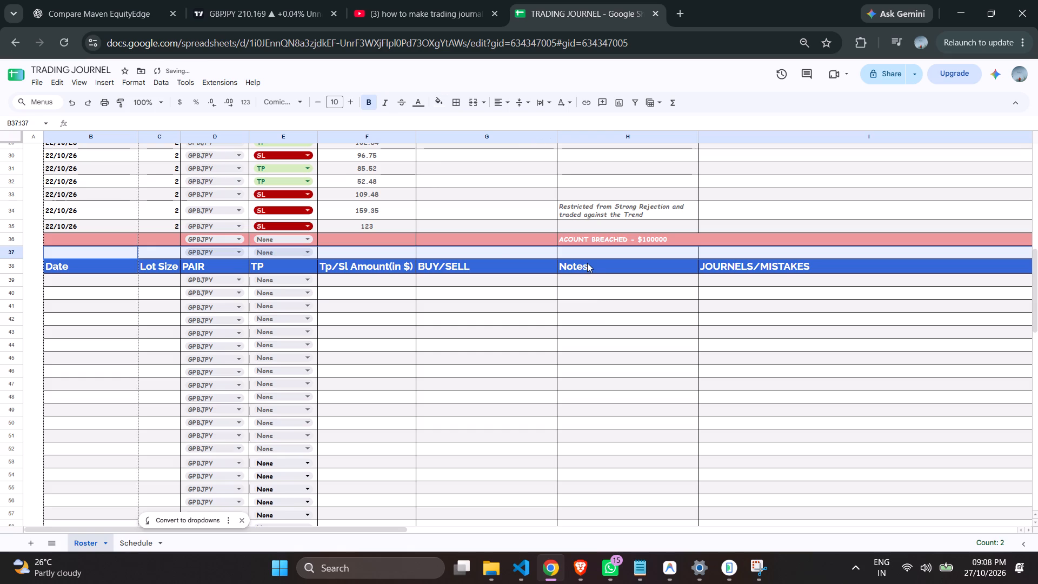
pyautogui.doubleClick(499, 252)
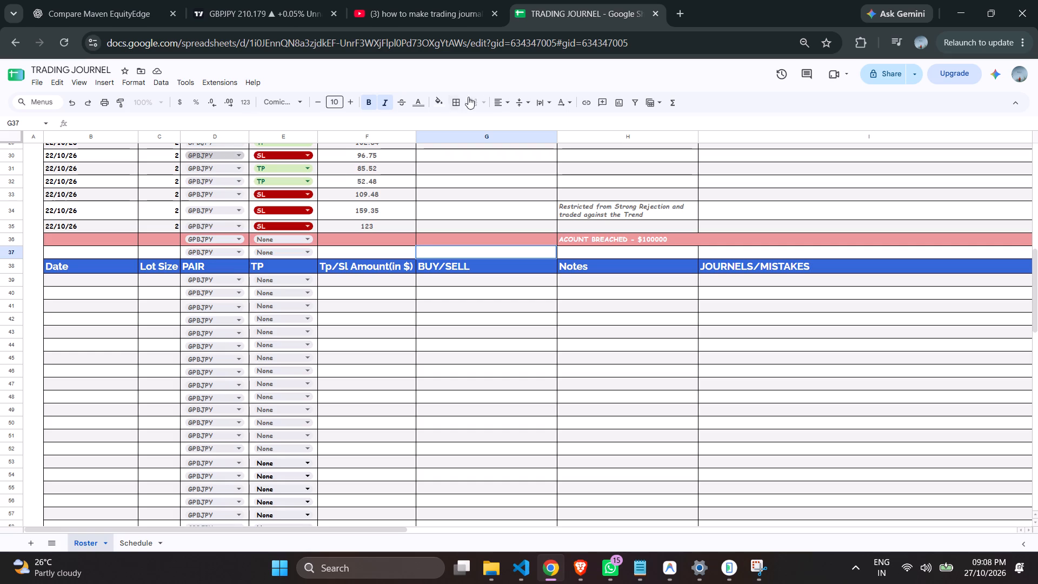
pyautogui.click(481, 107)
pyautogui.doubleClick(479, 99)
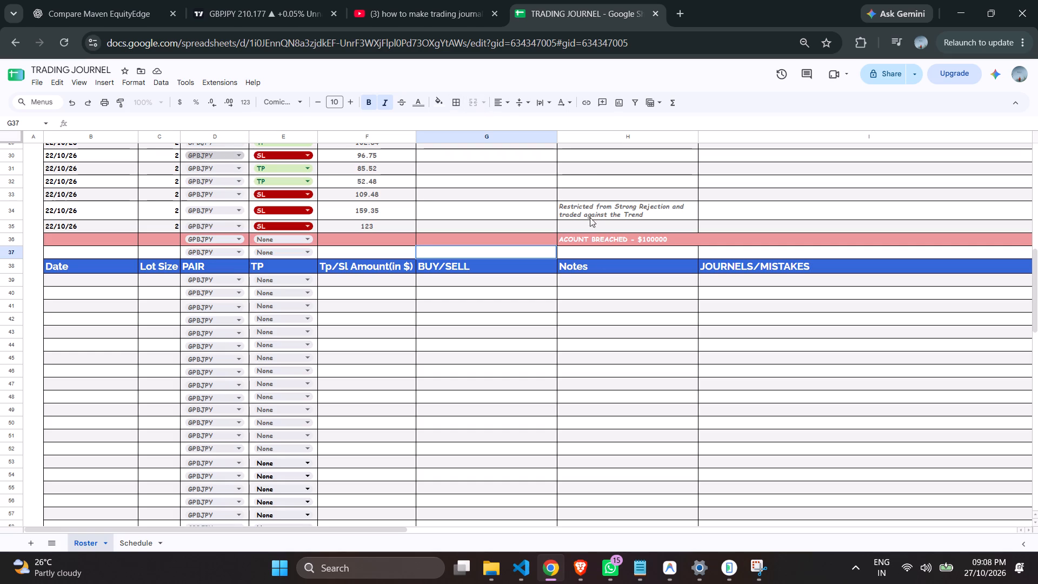
# Copy the whole journal range B1:I83, from the FOREX TRADING title to the table's last row.
pyautogui.scroll(9, 578, 330)
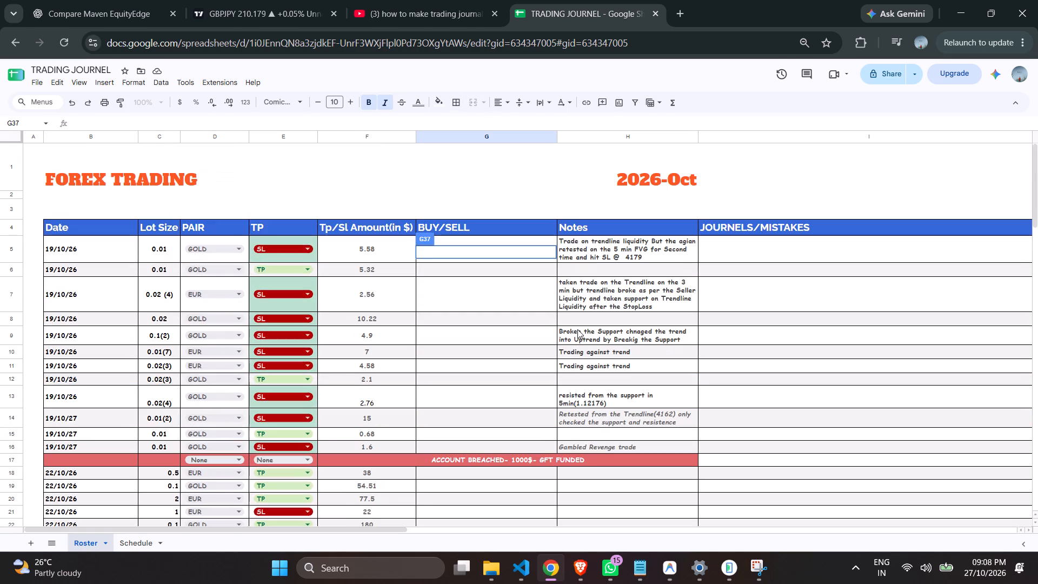
pyautogui.moveTo(109, 150); pyautogui.dragTo(860, 583)
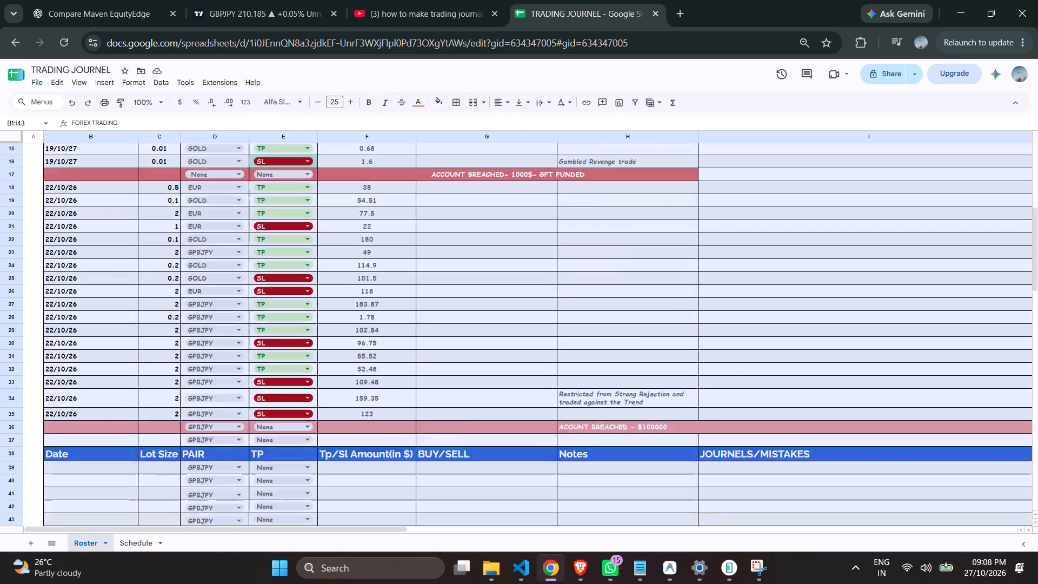
pyautogui.moveTo(860, 583); pyautogui.dragTo(836, 156)
pyautogui.hotkey('ctrl', 'c')
# Create a new blank spreadsheet and paste the copied journal range into it starting at A1.
pyautogui.click(35, 82)
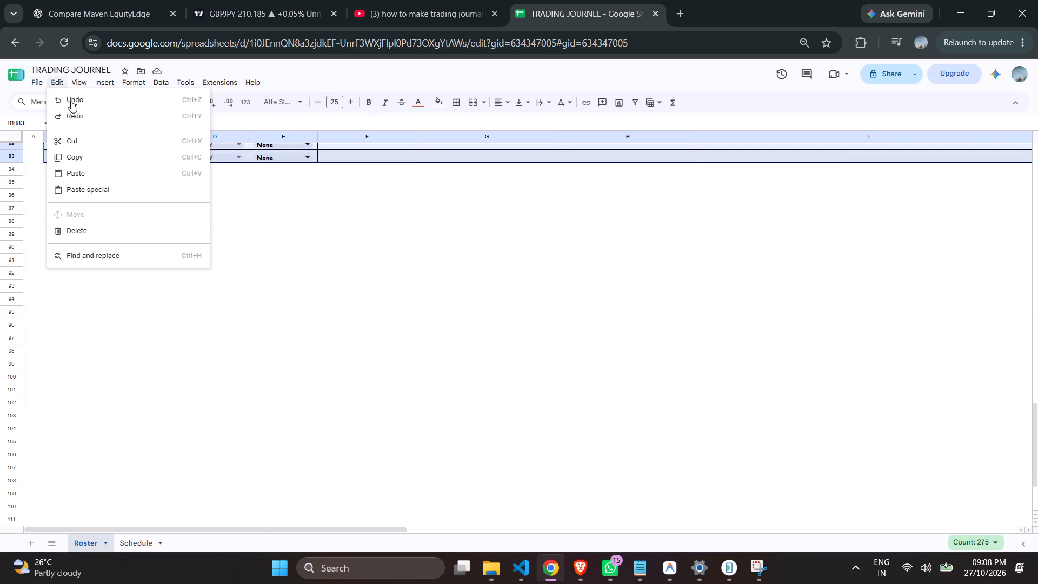
pyautogui.click(47, 95)
pyautogui.click(243, 101)
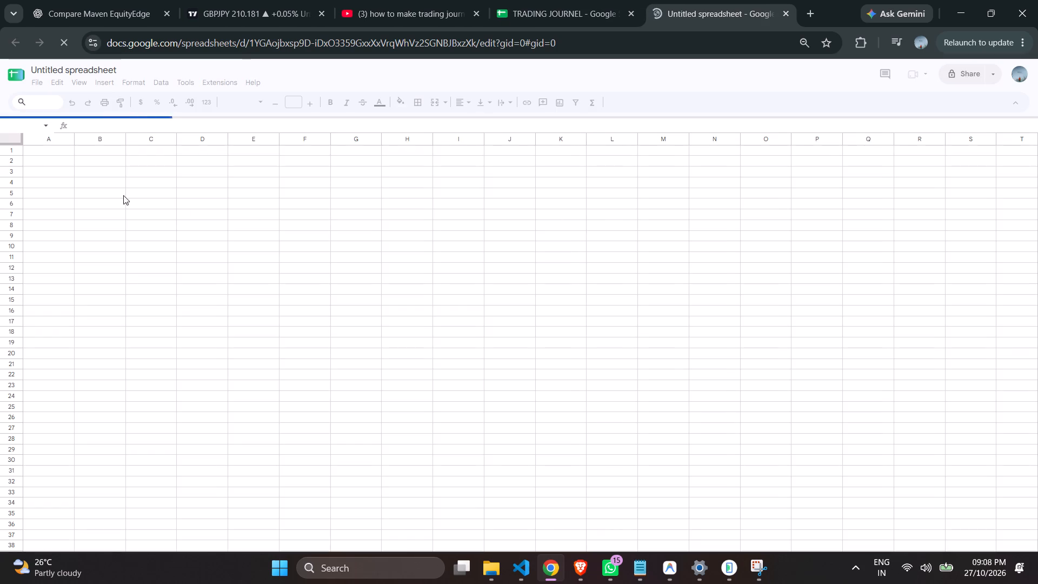
pyautogui.hotkey('ctrl', 'v')
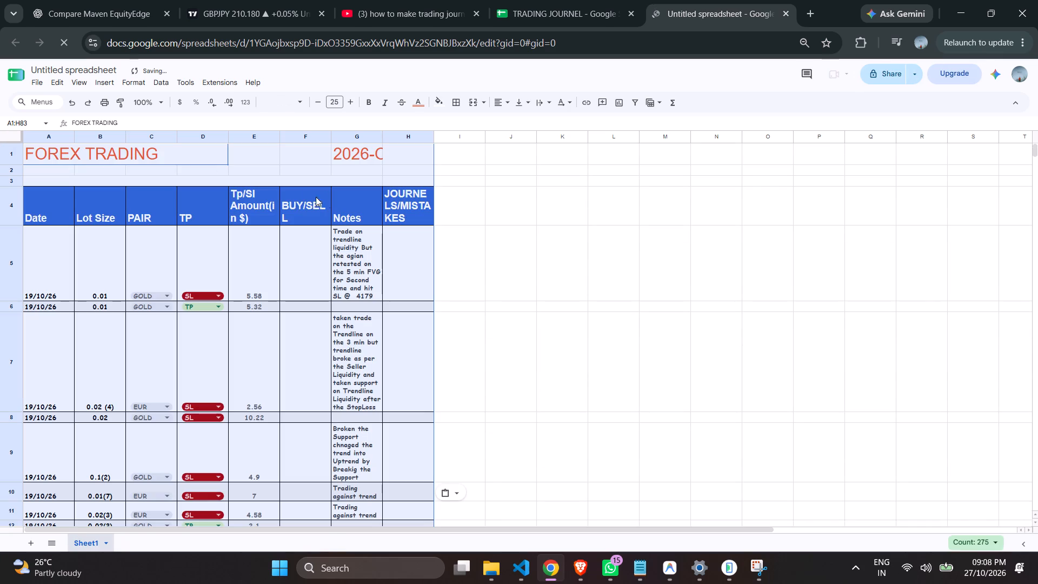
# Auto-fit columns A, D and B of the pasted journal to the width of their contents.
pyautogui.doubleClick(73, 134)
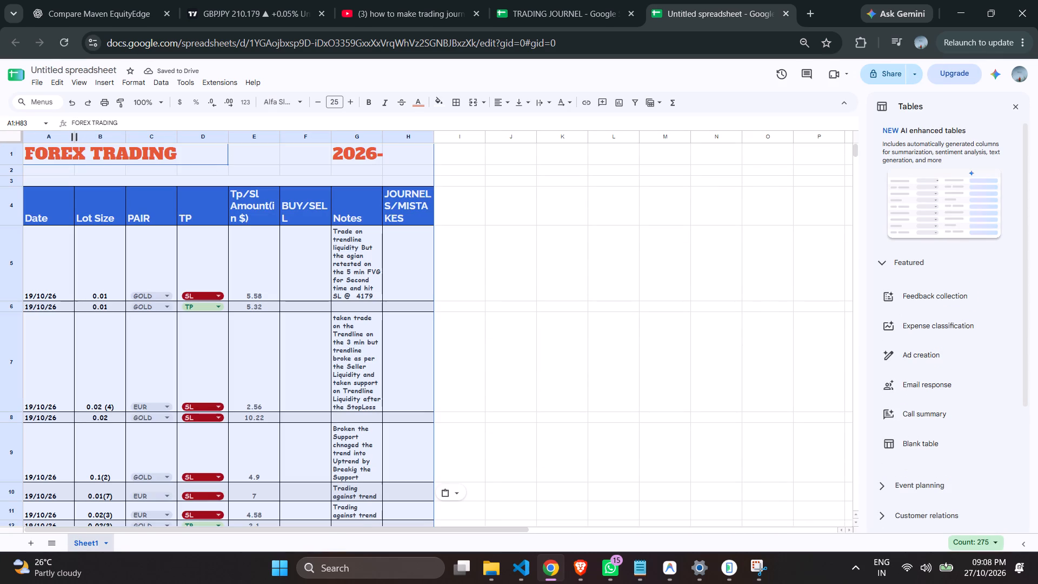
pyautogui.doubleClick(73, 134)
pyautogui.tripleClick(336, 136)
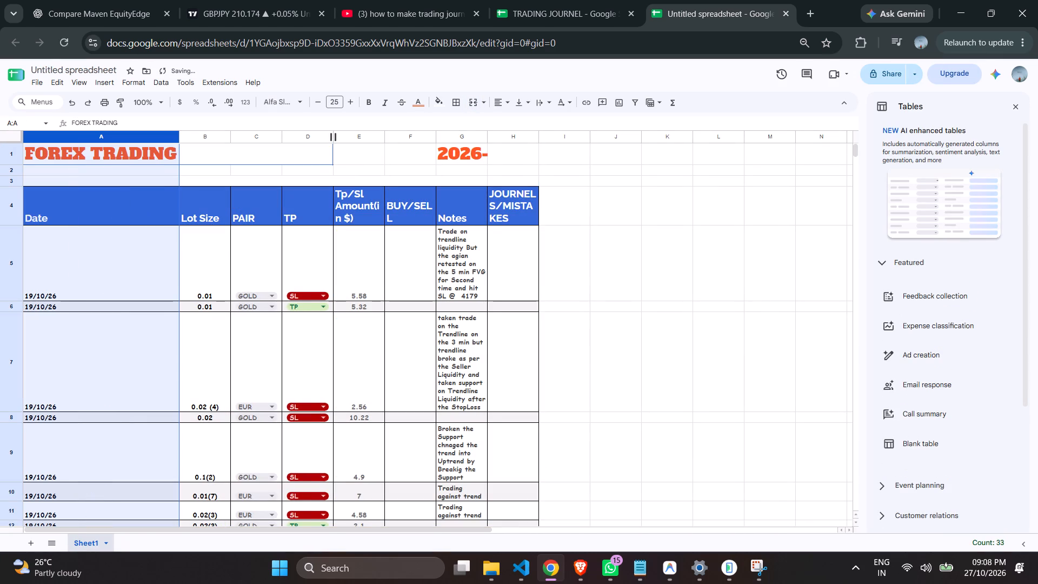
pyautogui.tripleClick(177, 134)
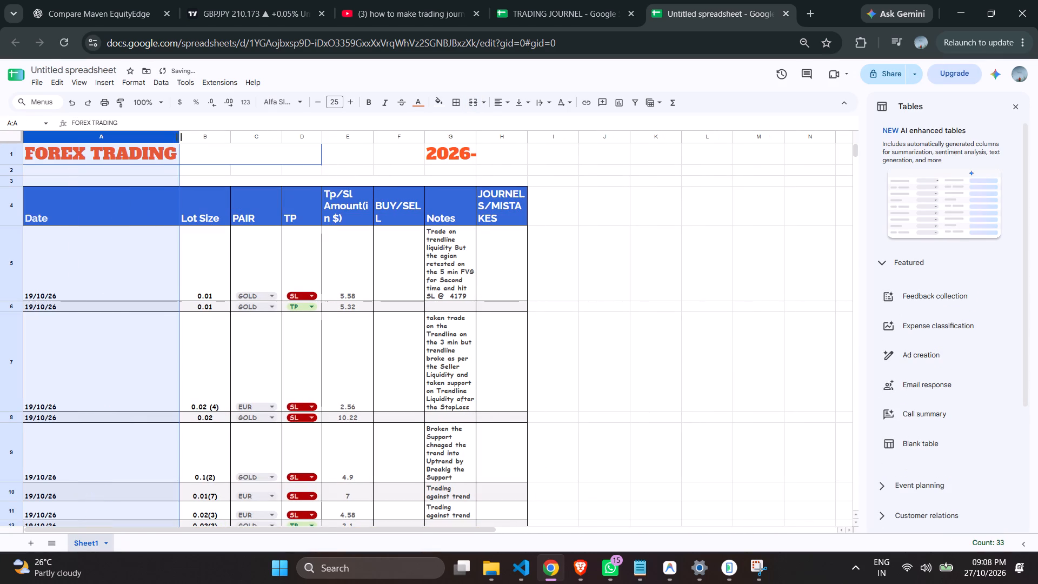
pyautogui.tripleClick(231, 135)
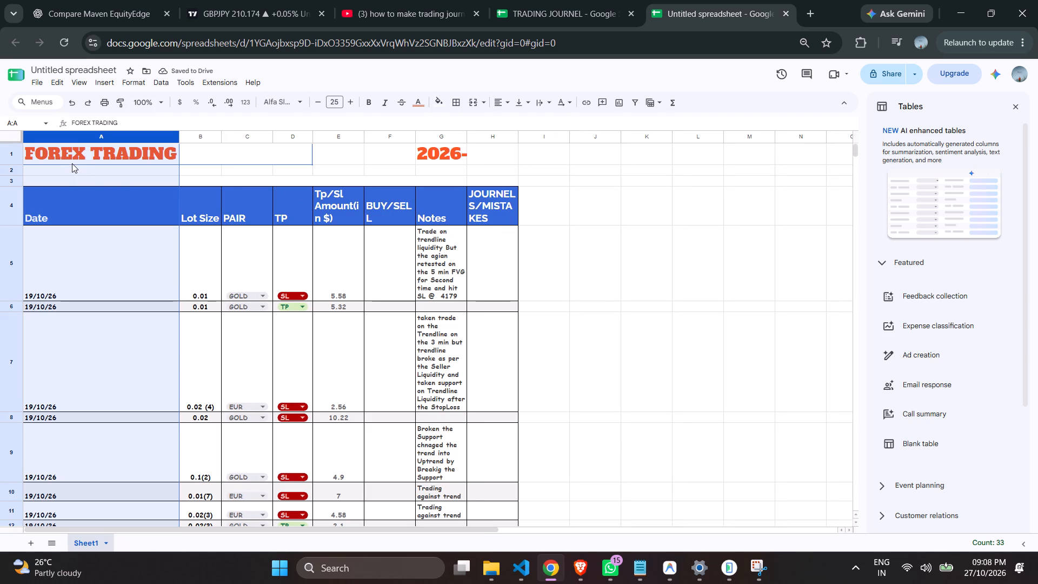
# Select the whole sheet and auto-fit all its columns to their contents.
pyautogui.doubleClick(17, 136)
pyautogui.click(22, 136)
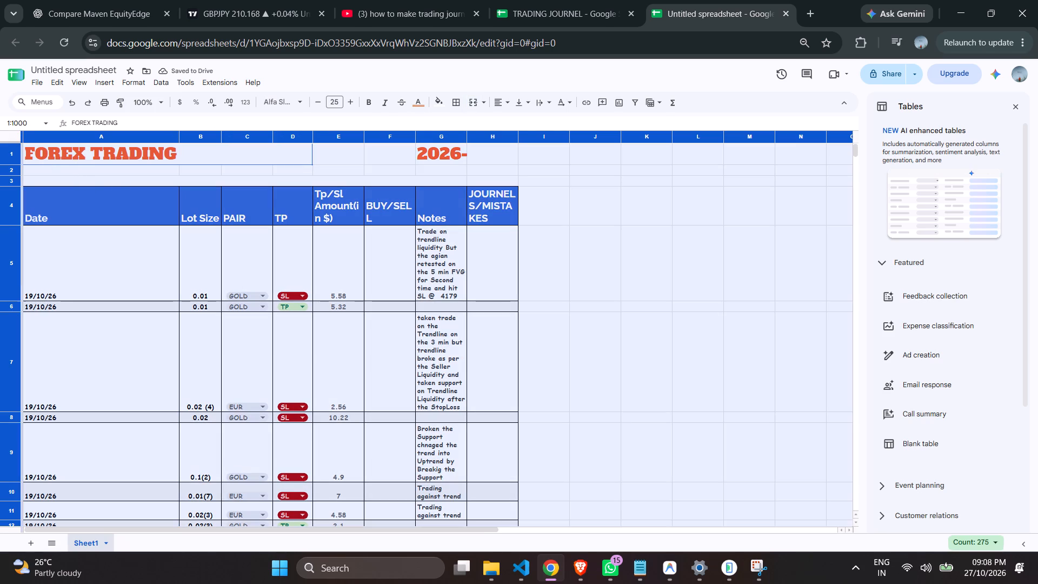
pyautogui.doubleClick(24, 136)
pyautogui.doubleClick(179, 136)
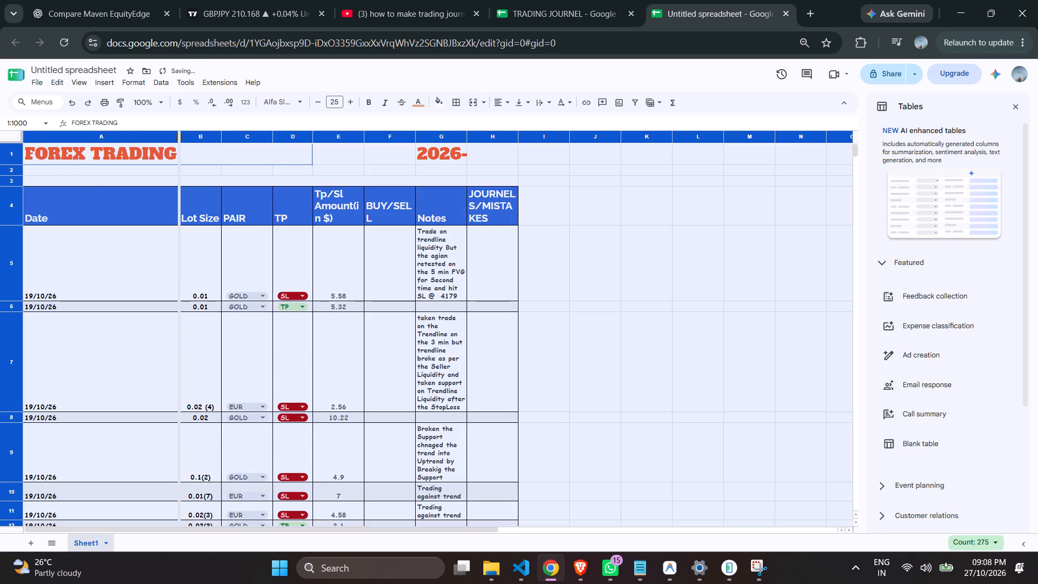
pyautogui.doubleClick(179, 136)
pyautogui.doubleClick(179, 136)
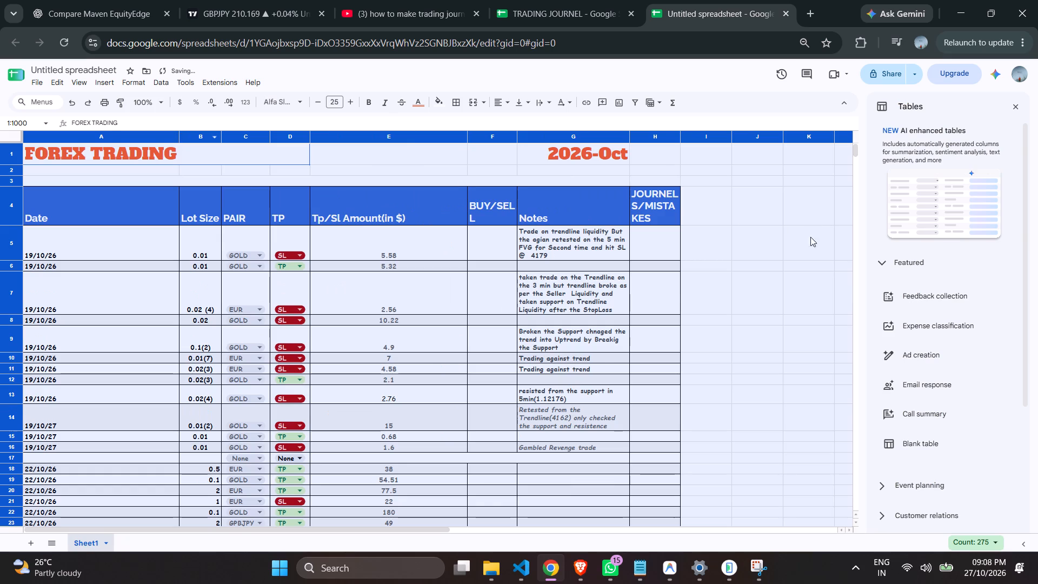
# Look through the pasted journal from its first trades down to the empty table rows to check the copy.
pyautogui.scroll(-1, 744, 260)
pyautogui.scroll(1, 744, 266)
pyautogui.scroll(-1, 749, 292)
pyautogui.scroll(1, 752, 297)
pyautogui.scroll(-1, 753, 300)
pyautogui.scroll(1, 755, 305)
pyautogui.scroll(-4, 751, 325)
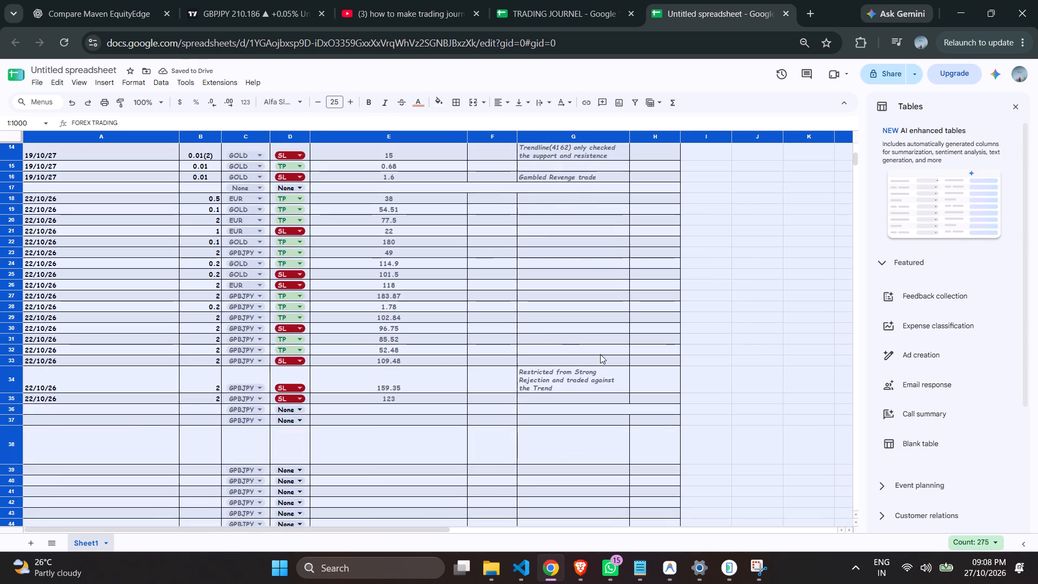
pyautogui.scroll(-1, 558, 359)
pyautogui.scroll(1, 558, 362)
pyautogui.scroll(-1, 558, 363)
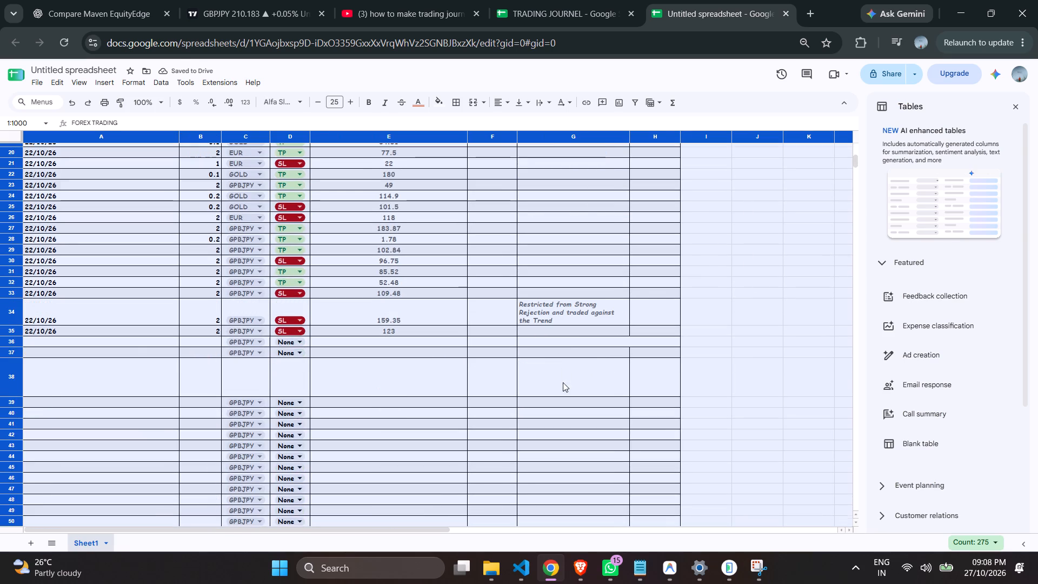
pyautogui.scroll(1, 563, 383)
pyautogui.scroll(-1, 564, 387)
pyautogui.scroll(1, 565, 390)
pyautogui.scroll(-1, 565, 391)
pyautogui.scroll(1, 565, 391)
pyautogui.scroll(-1, 565, 391)
pyautogui.scroll(1, 587, 401)
pyautogui.scroll(-2, 588, 402)
pyautogui.click(756, 333)
pyautogui.scroll(-1, 725, 316)
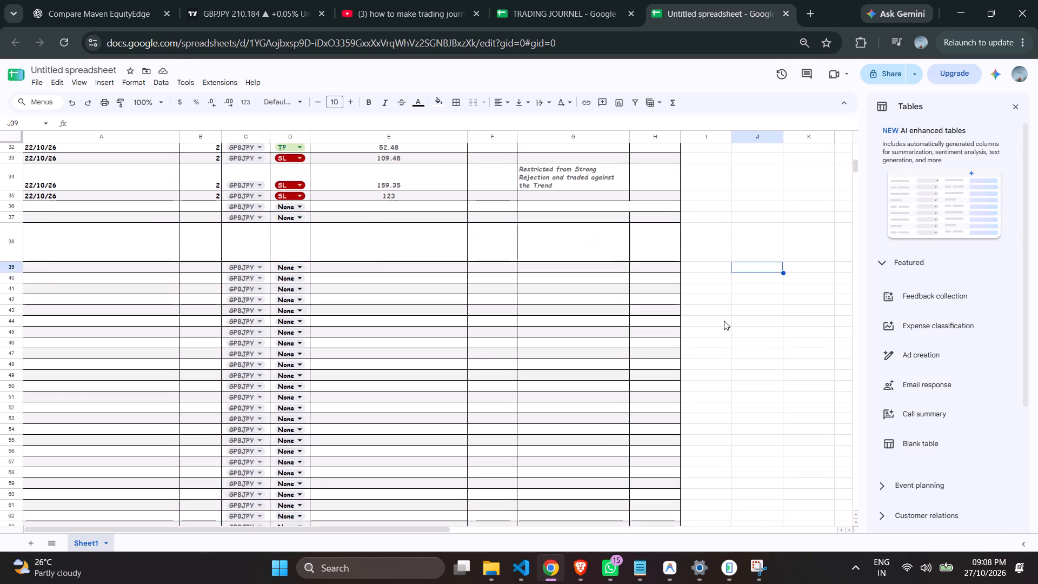
pyautogui.scroll(1, 724, 321)
pyautogui.scroll(-3, 720, 343)
pyautogui.scroll(1, 720, 350)
pyautogui.scroll(-1, 720, 350)
pyautogui.scroll(1, 412, 447)
pyautogui.scroll(-1, 412, 447)
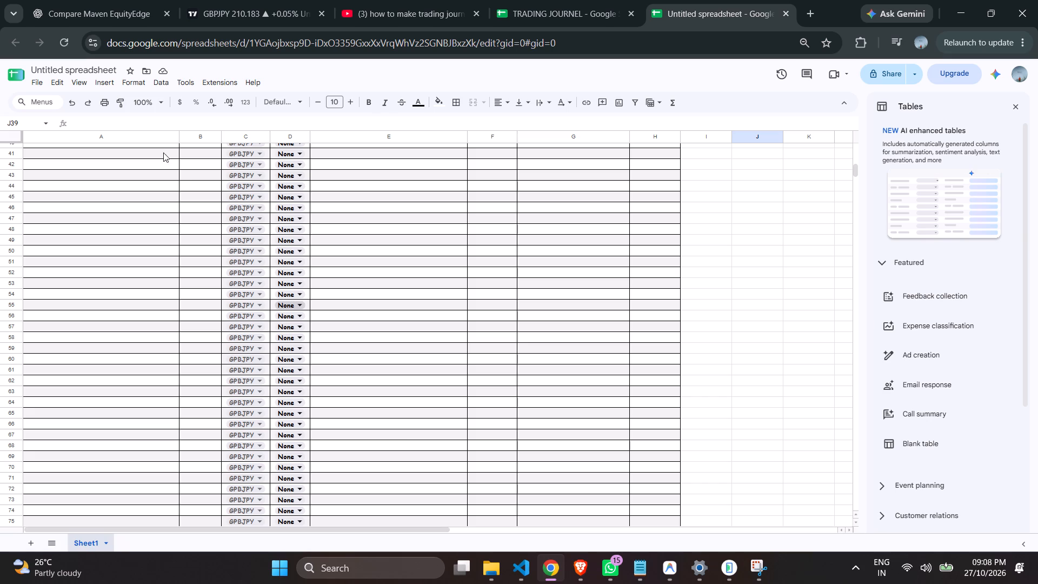
pyautogui.tripleClick(310, 134)
pyautogui.scroll(-1, 316, 189)
pyautogui.scroll(10, 316, 189)
pyautogui.scroll(-1, 336, 185)
pyautogui.scroll(1, 336, 185)
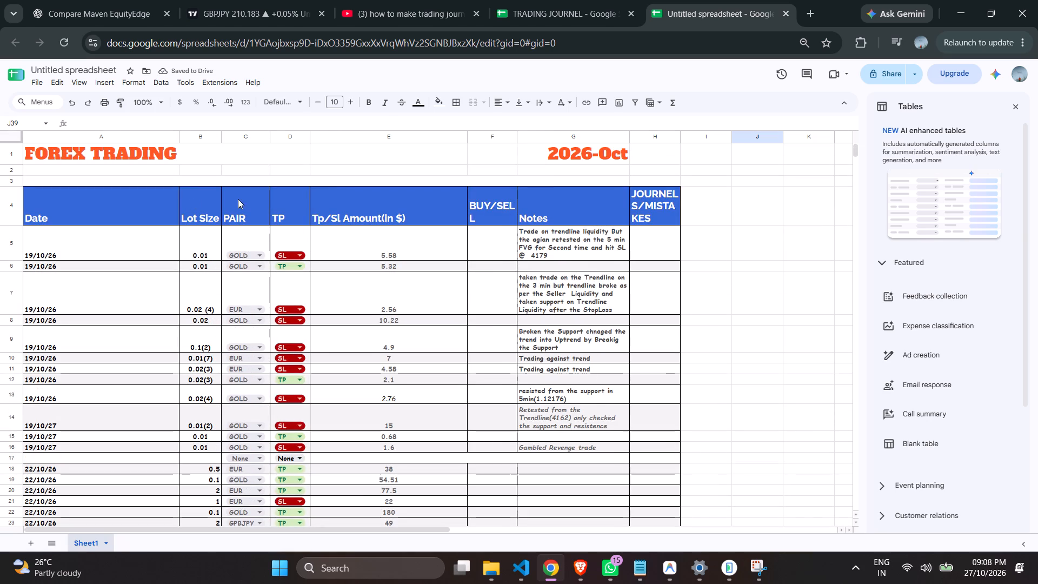
# Replace the date in G1, beside the FOREX TRADING title, with 2026.
pyautogui.doubleClick(595, 149)
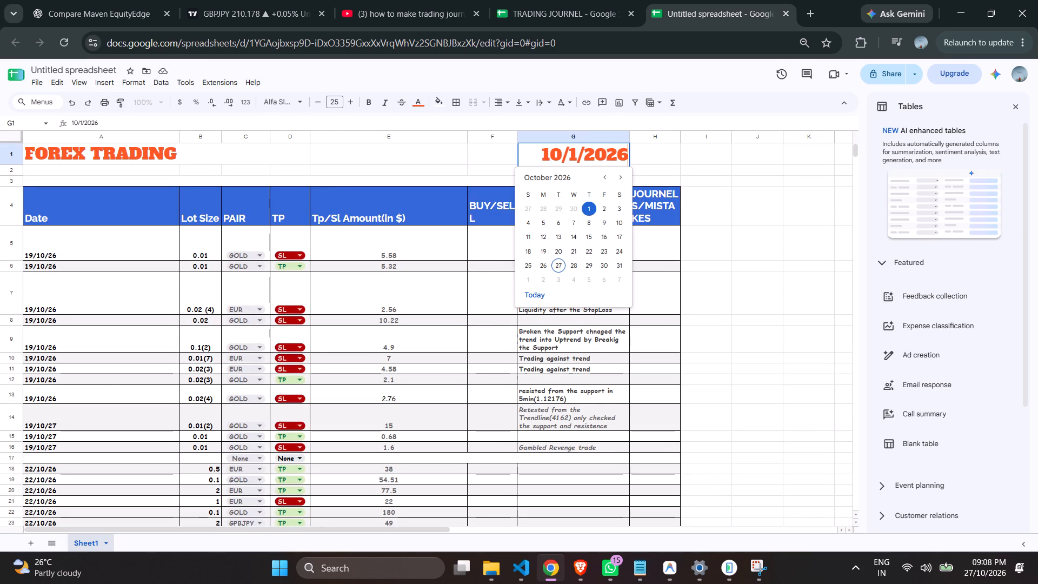
pyautogui.click(460, 159)
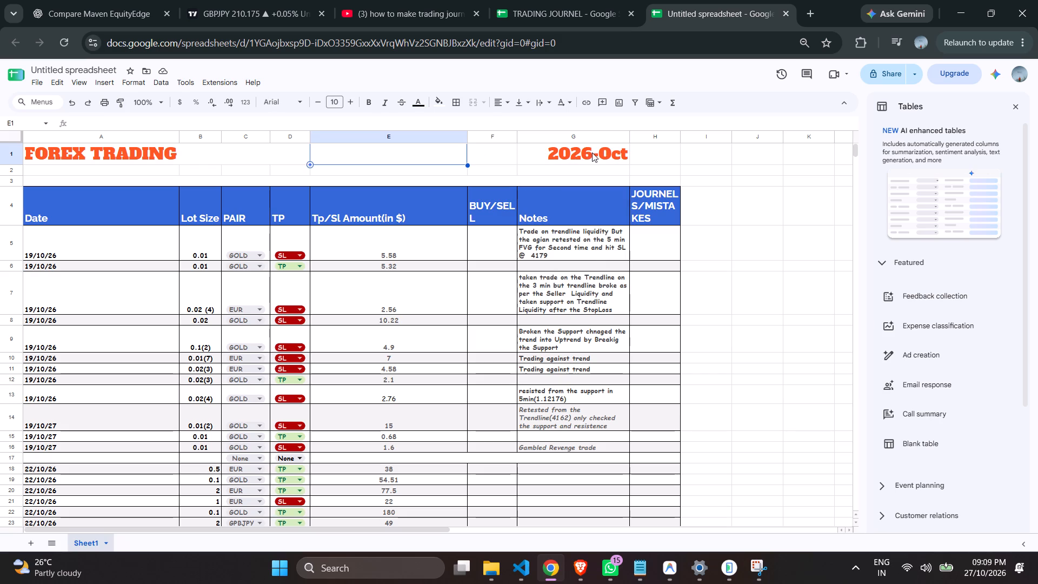
pyautogui.doubleClick(624, 151)
pyautogui.moveTo(628, 154); pyautogui.dragTo(527, 156)
pyautogui.press('BackSpace')
pyautogui.write('202')
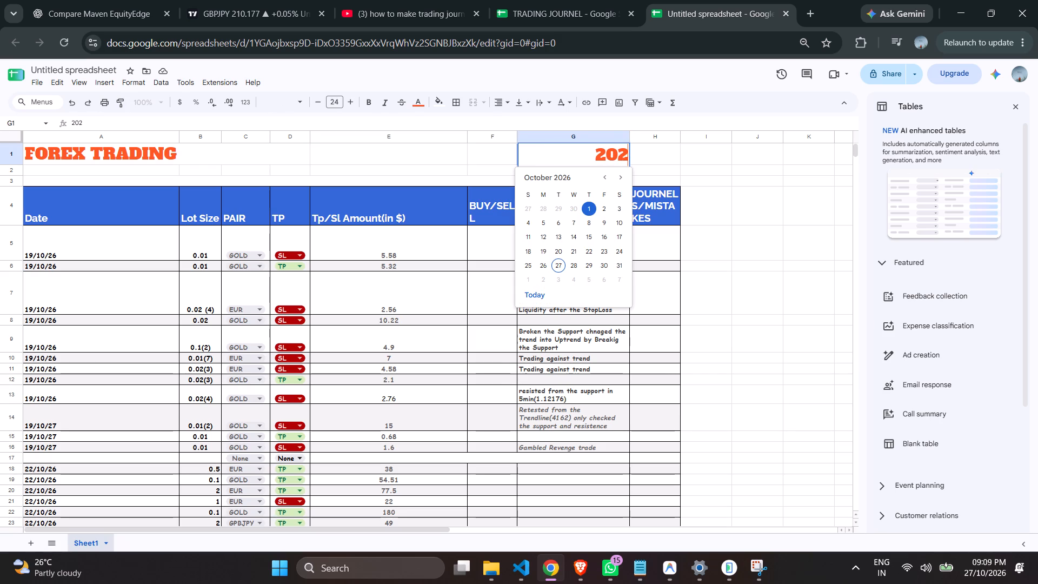
pyautogui.press('6')
pyautogui.click(760, 176)
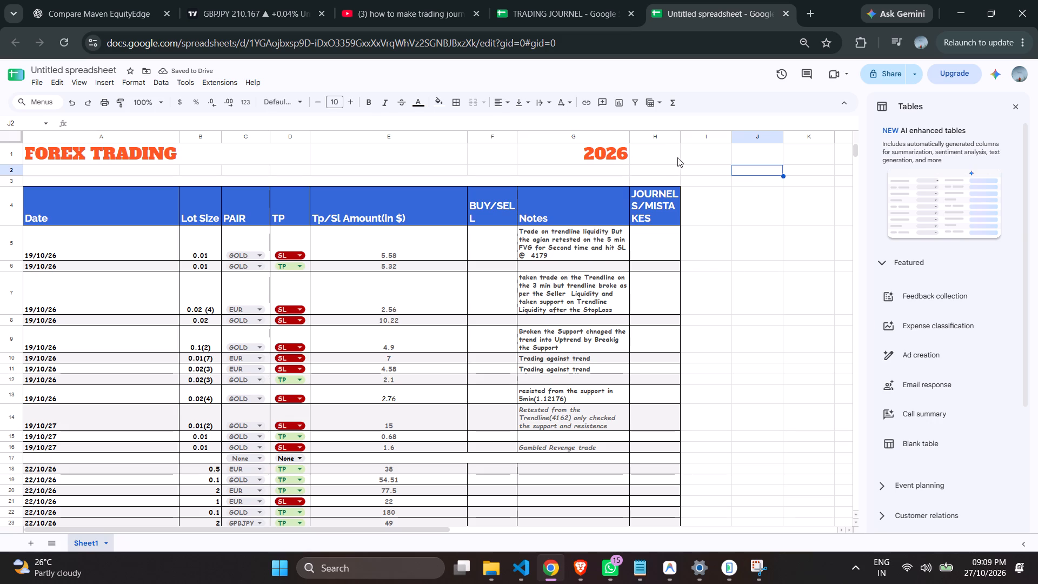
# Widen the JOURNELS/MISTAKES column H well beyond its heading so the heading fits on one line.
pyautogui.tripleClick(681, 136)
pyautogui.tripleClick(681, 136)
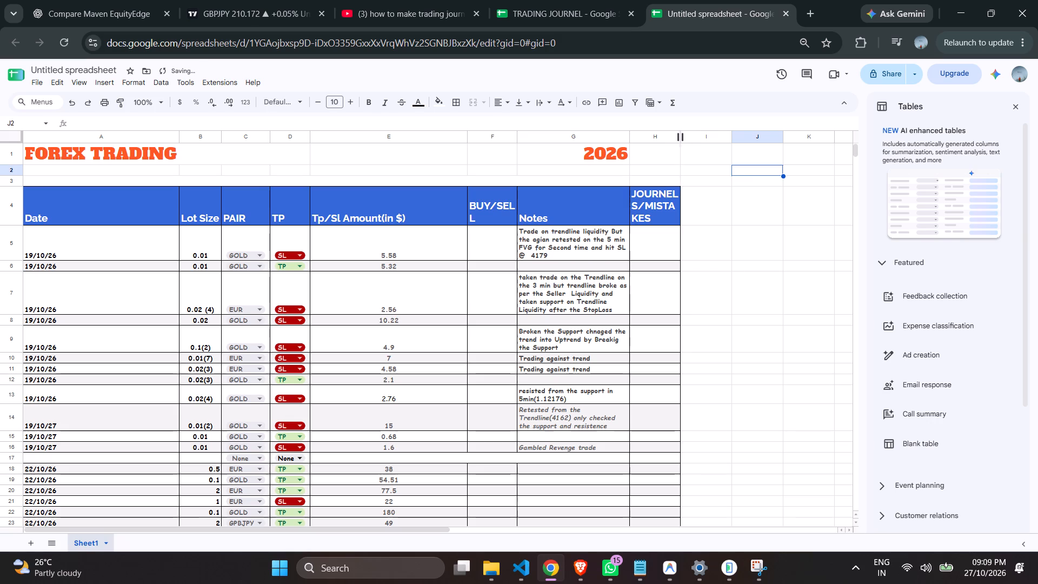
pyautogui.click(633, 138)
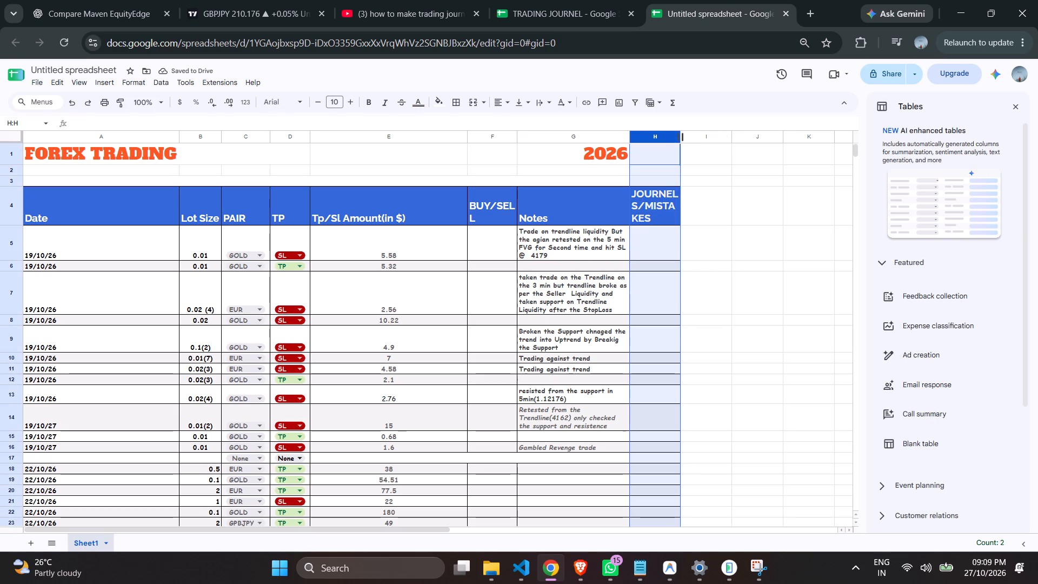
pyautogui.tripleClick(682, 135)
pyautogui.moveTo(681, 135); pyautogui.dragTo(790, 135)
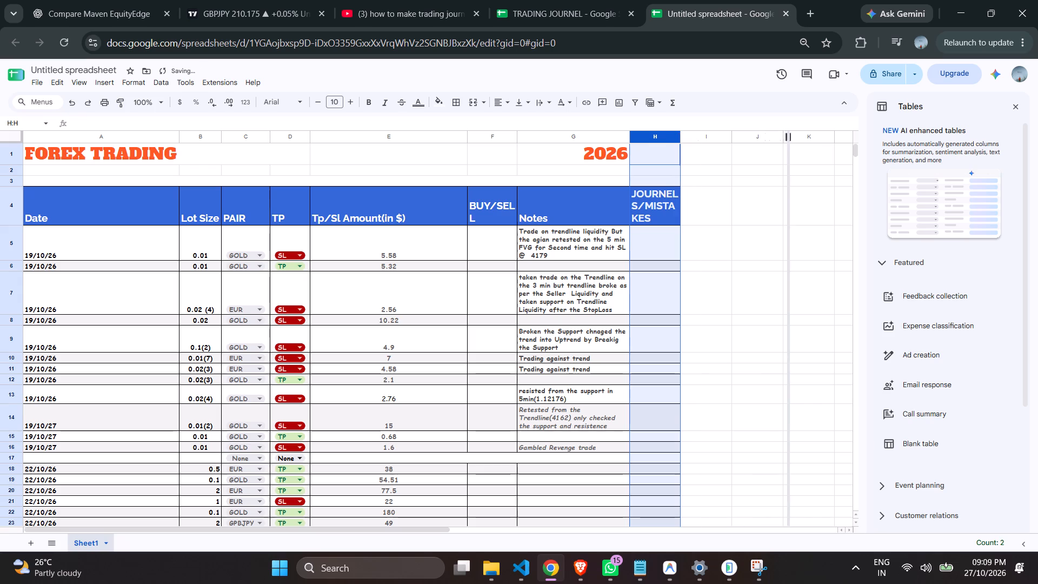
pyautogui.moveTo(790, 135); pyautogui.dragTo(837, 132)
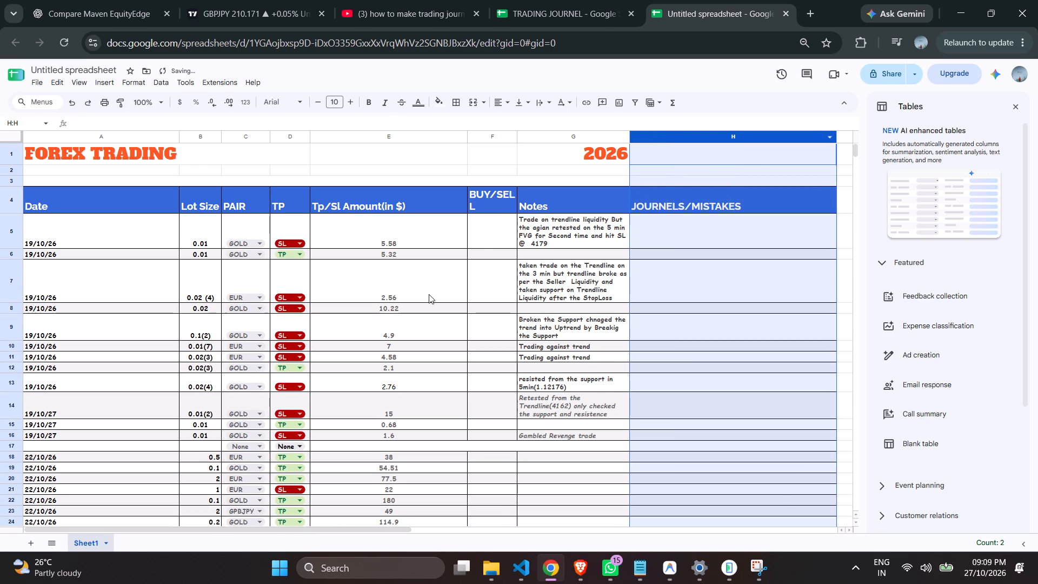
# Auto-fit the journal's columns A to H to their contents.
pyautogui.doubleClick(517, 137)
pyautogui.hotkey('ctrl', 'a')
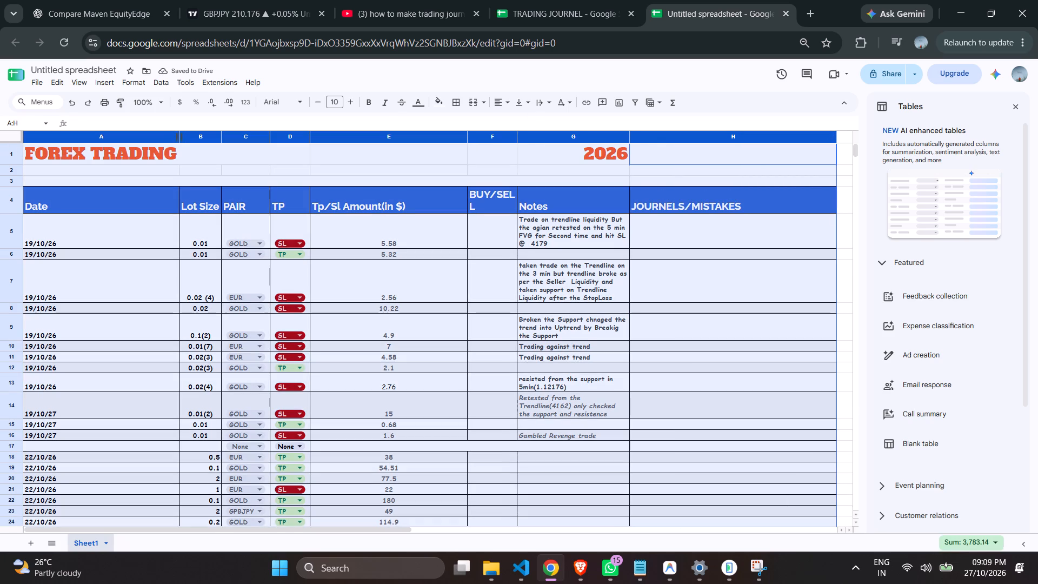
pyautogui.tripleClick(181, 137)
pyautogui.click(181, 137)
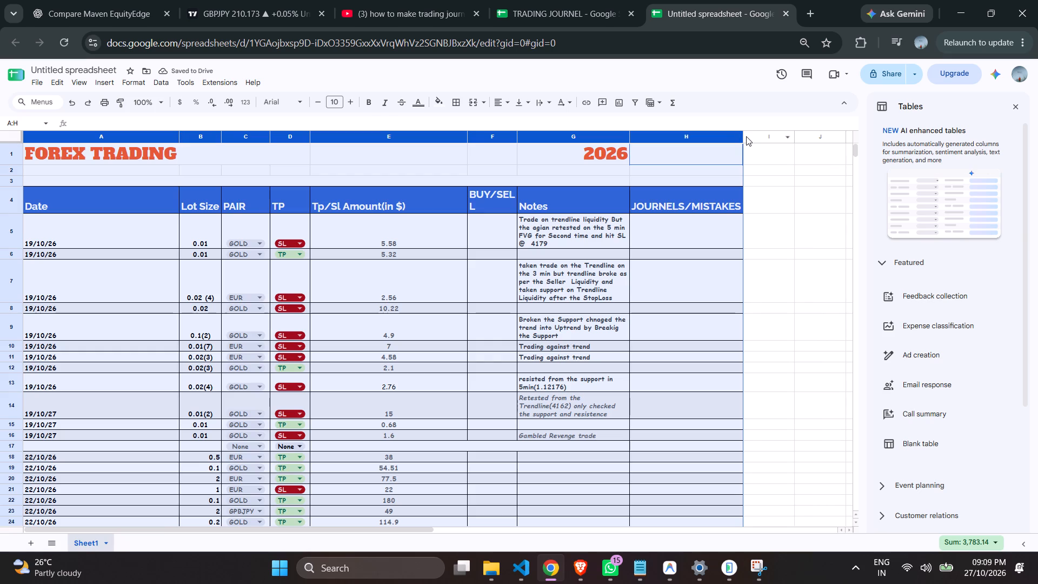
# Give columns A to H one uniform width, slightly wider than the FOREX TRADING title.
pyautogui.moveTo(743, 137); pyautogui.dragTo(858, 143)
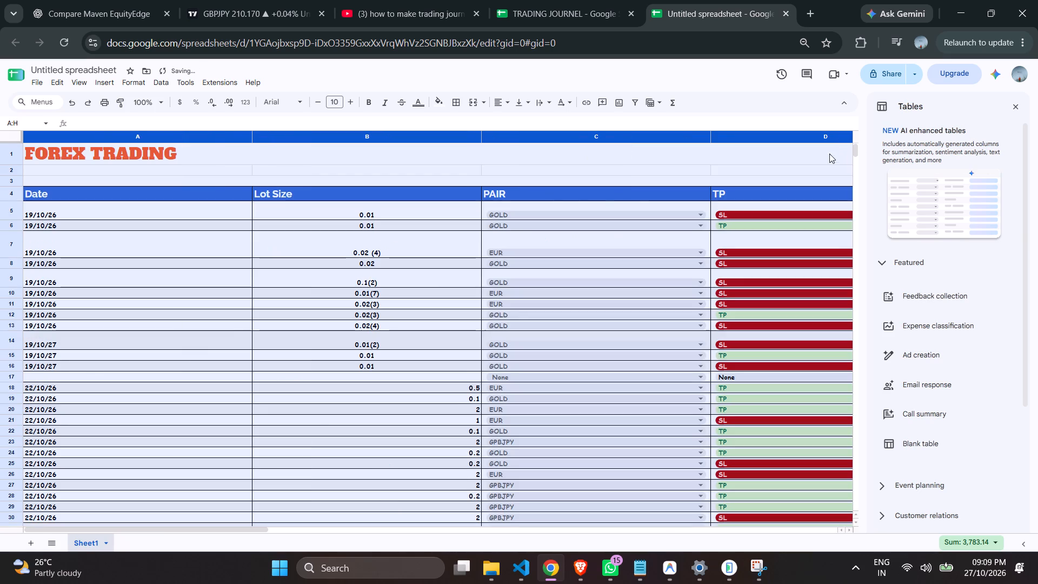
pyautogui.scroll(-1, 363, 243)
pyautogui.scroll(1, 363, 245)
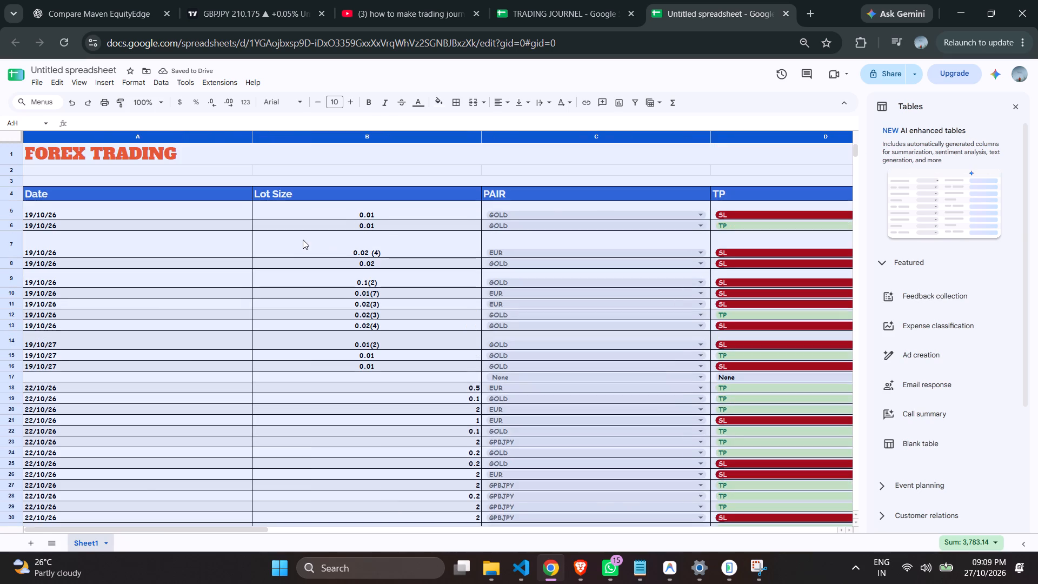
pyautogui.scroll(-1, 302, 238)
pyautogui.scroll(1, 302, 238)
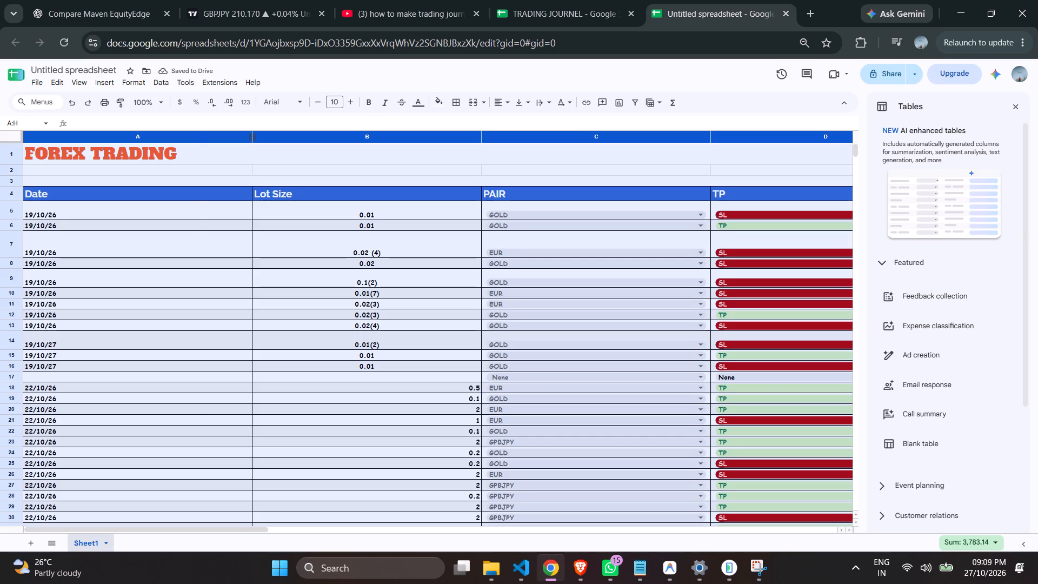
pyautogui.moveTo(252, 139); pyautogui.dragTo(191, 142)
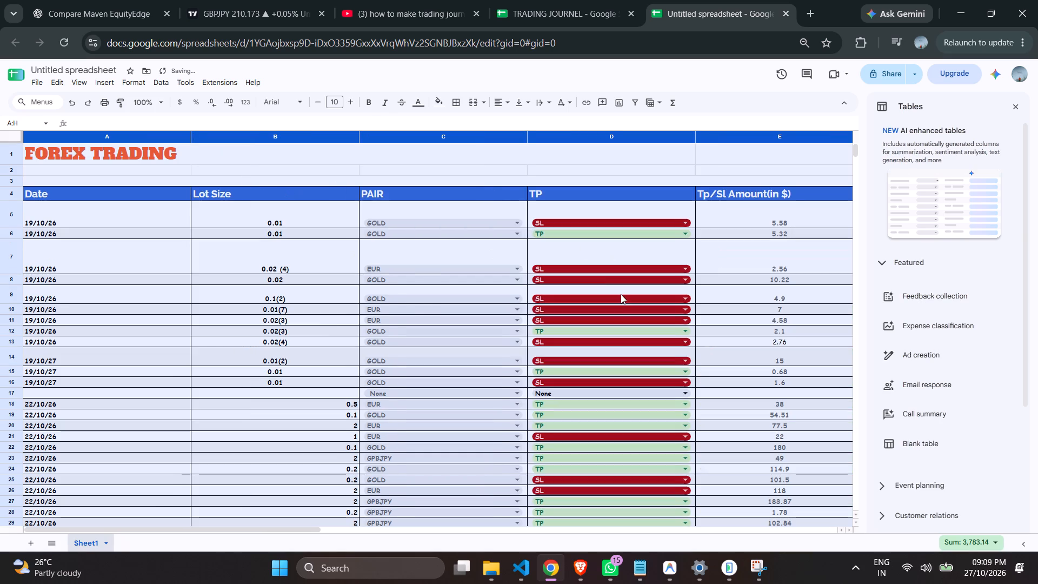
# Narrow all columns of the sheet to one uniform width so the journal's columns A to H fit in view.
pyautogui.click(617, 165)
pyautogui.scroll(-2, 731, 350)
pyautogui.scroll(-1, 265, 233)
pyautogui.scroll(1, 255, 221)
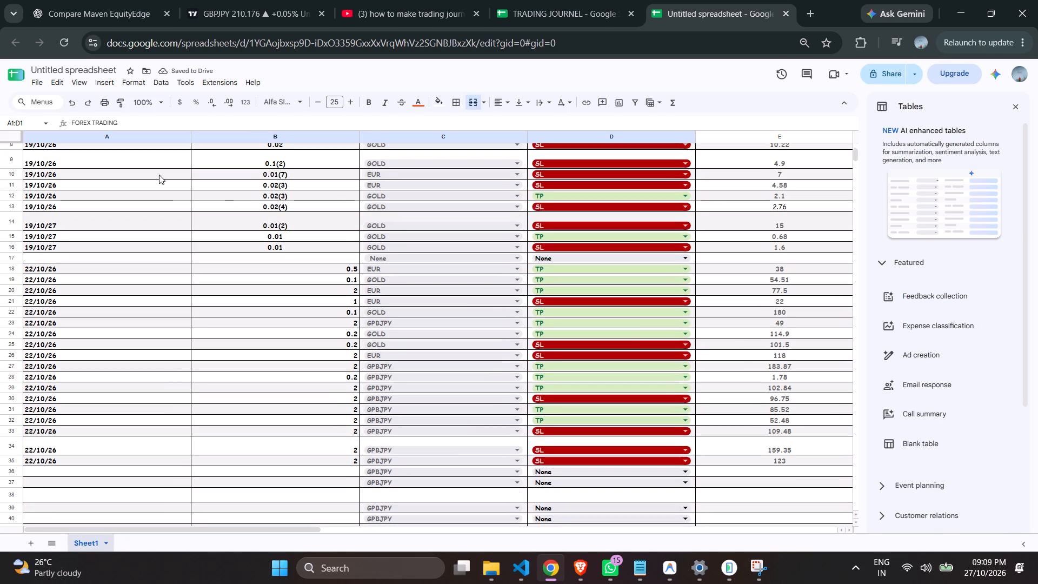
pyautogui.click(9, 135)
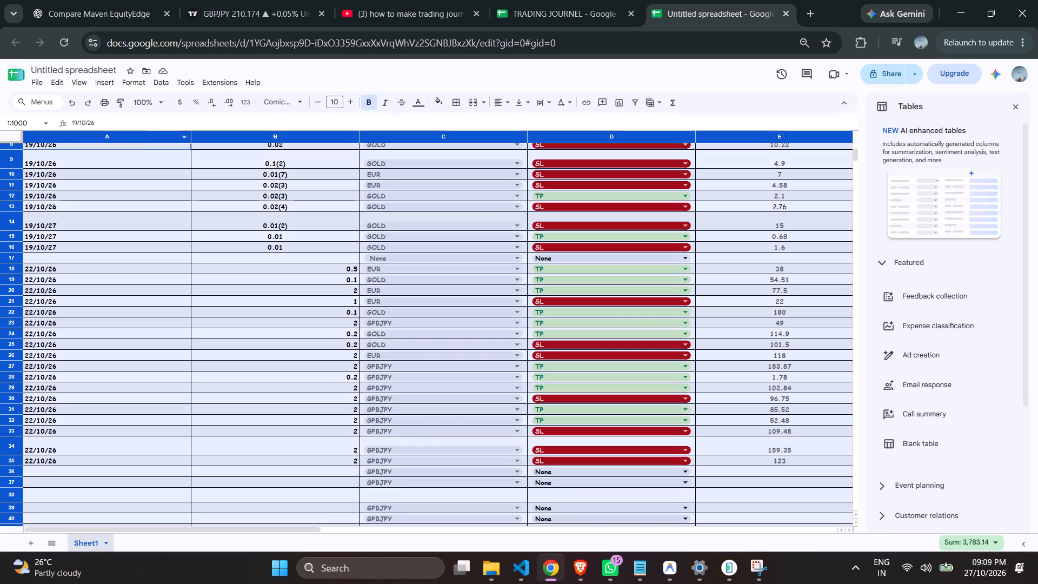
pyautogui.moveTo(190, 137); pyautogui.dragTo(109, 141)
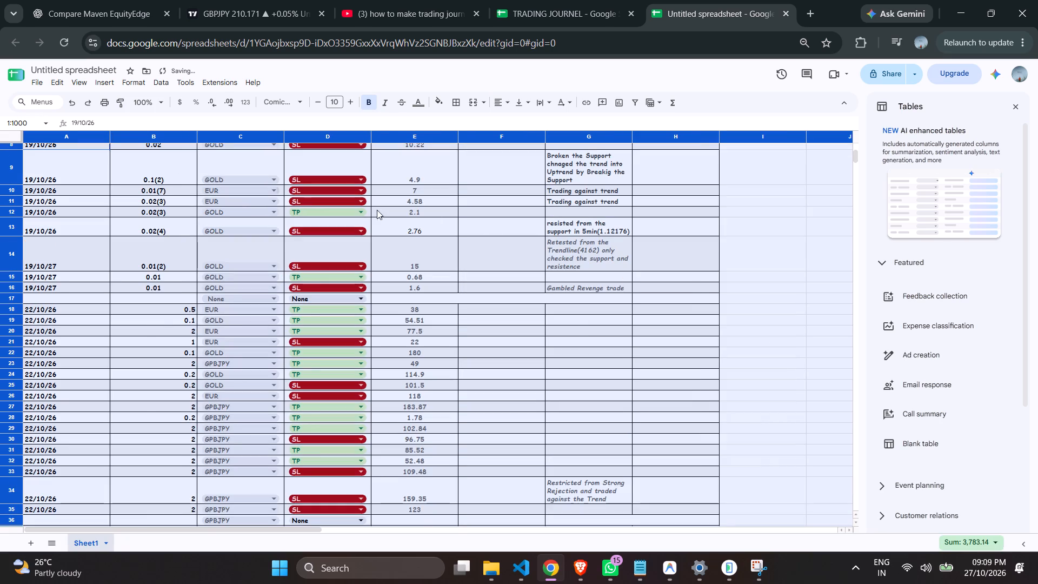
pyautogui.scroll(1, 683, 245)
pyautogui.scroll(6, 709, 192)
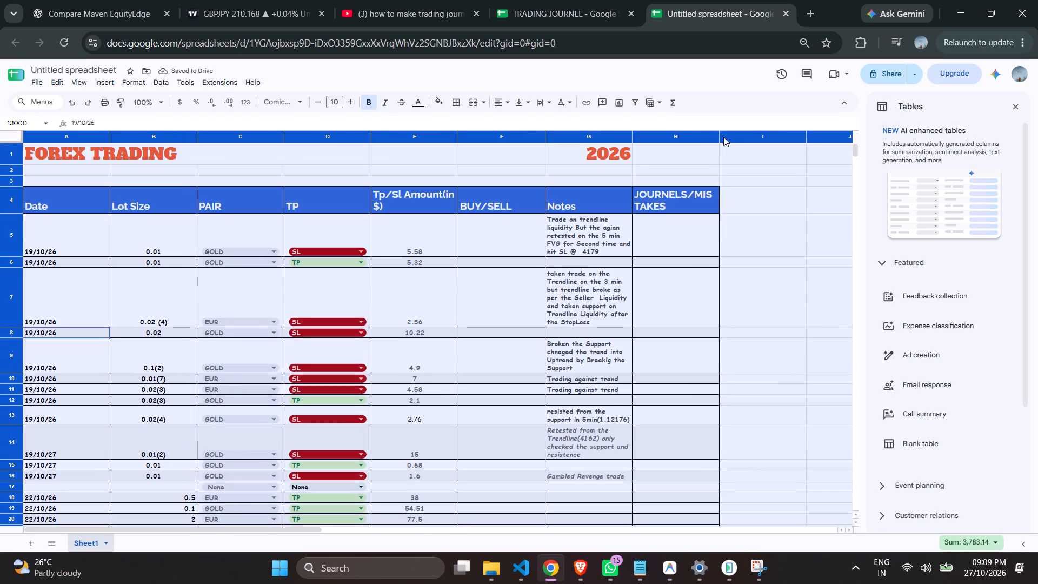
# Resize all columns of the sheet to one uniform width just wider than the FOREX TRADING title.
pyautogui.tripleClick(721, 137)
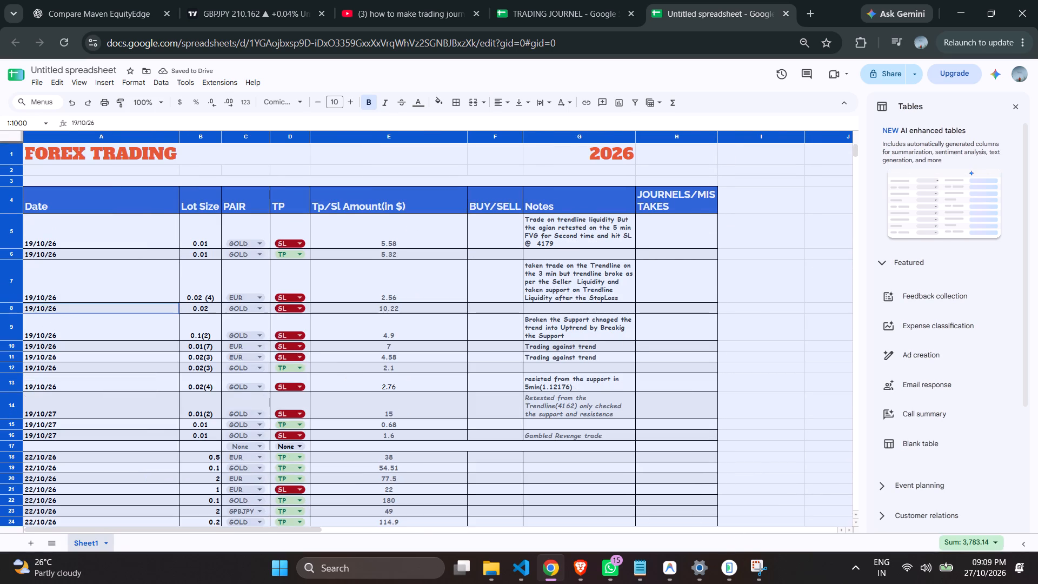
pyautogui.moveTo(717, 137); pyautogui.dragTo(840, 150)
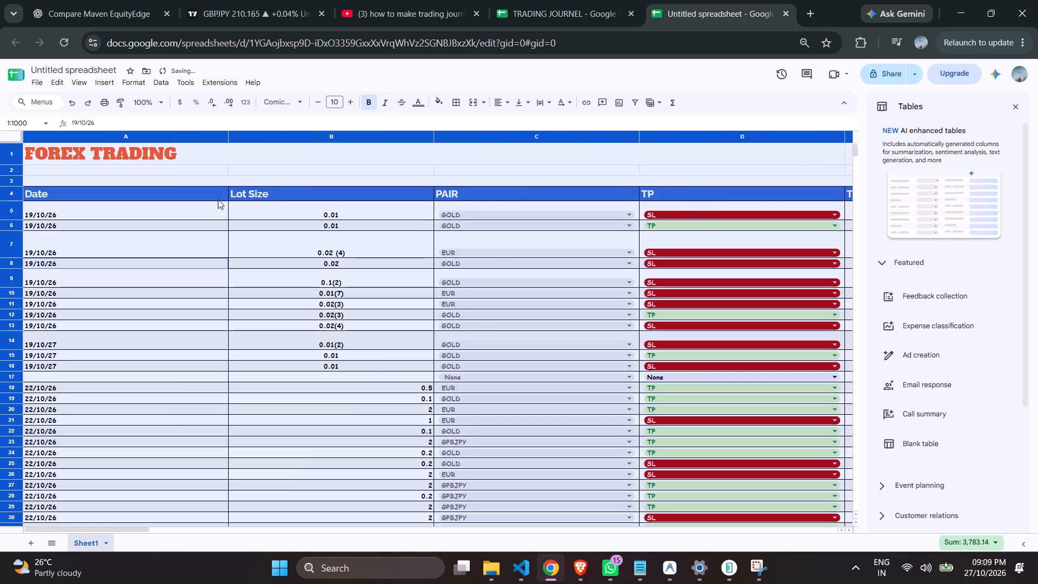
pyautogui.moveTo(229, 138); pyautogui.dragTo(185, 143)
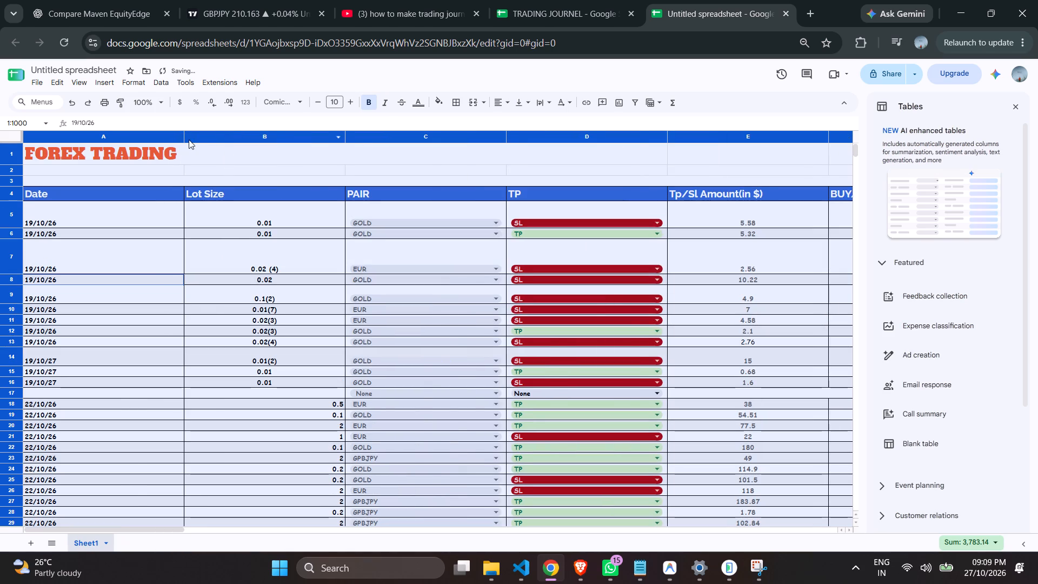
# Narrow all columns of the sheet to one uniform width so columns A to F fit fully in view.
pyautogui.moveTo(347, 134); pyautogui.dragTo(311, 143)
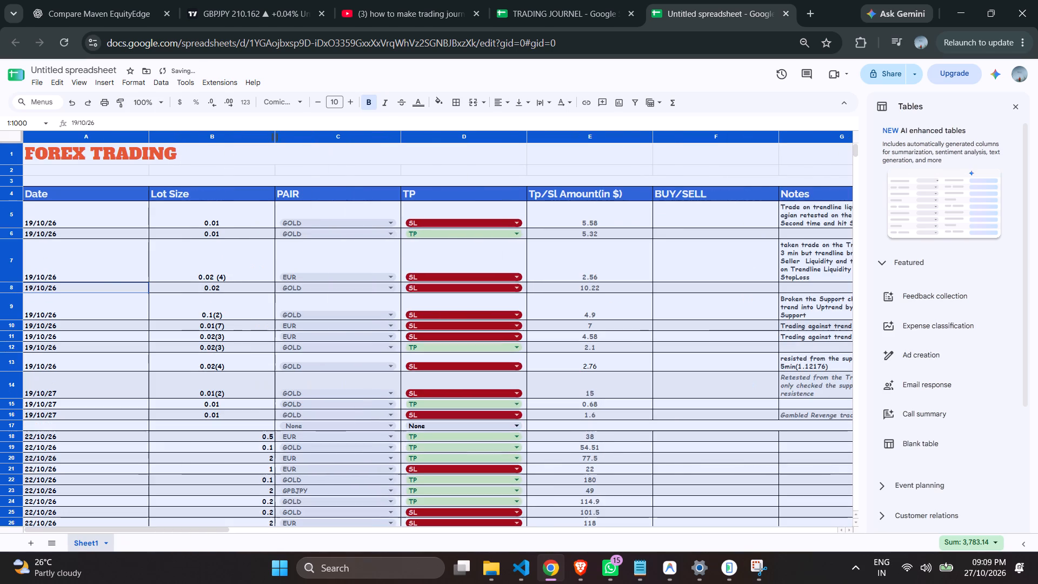
# Centre-align the Lot Size values in B5:B37.
pyautogui.moveTo(227, 214); pyautogui.dragTo(258, 545)
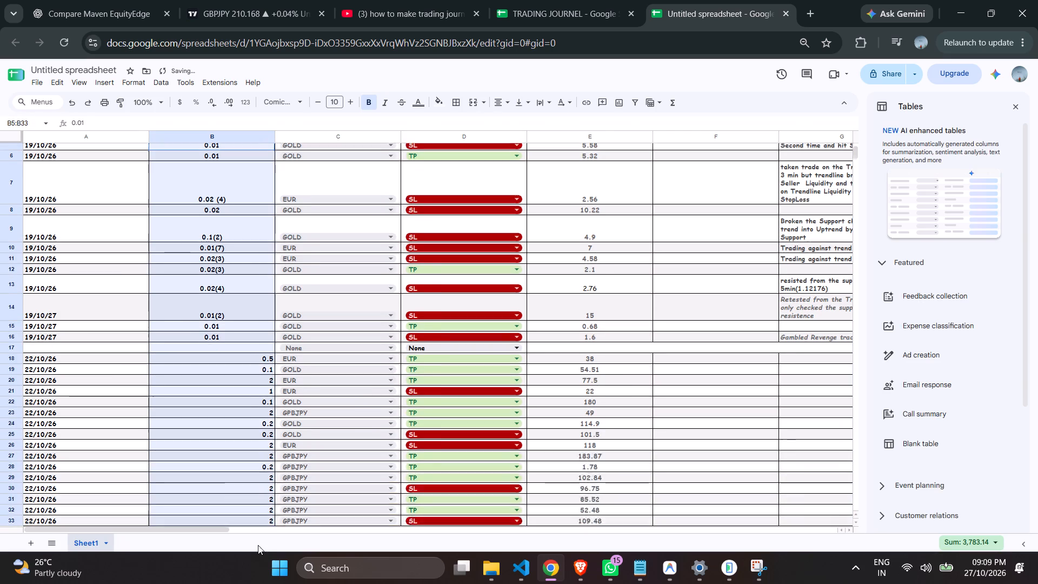
pyautogui.moveTo(258, 545); pyautogui.dragTo(261, 387)
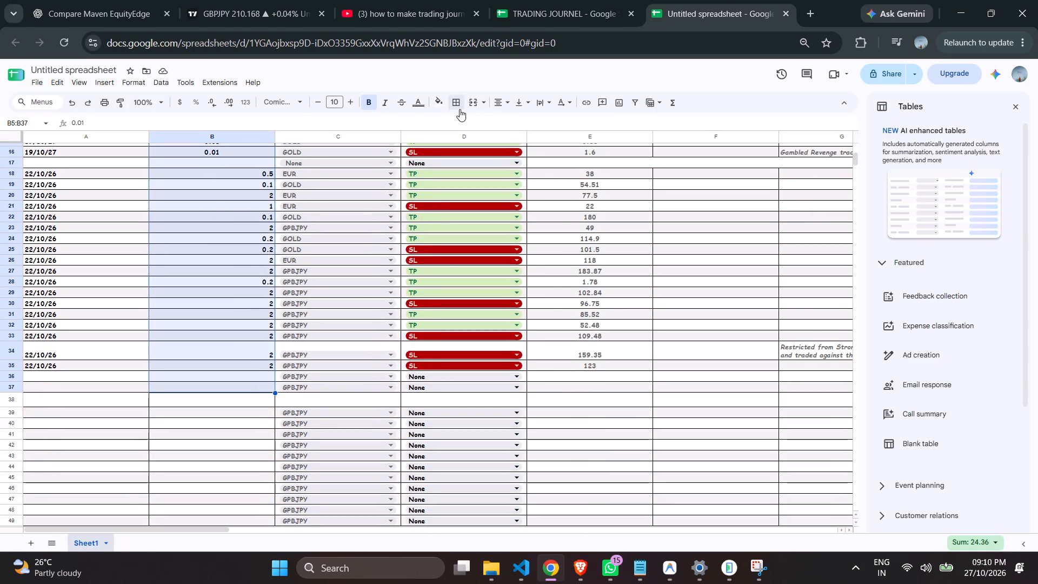
pyautogui.click(504, 104)
pyautogui.click(516, 120)
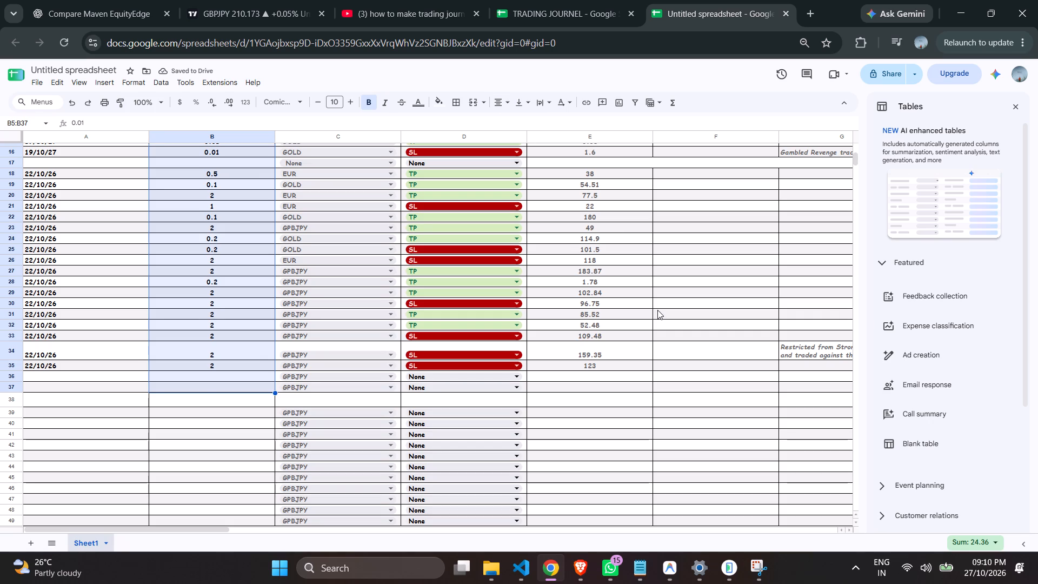
# Close the Tables suggestions pane beside the sheet.
pyautogui.scroll(2, 722, 247)
pyautogui.scroll(-1, 722, 246)
pyautogui.scroll(4, 722, 246)
pyautogui.scroll(-1, 722, 233)
pyautogui.scroll(4, 722, 233)
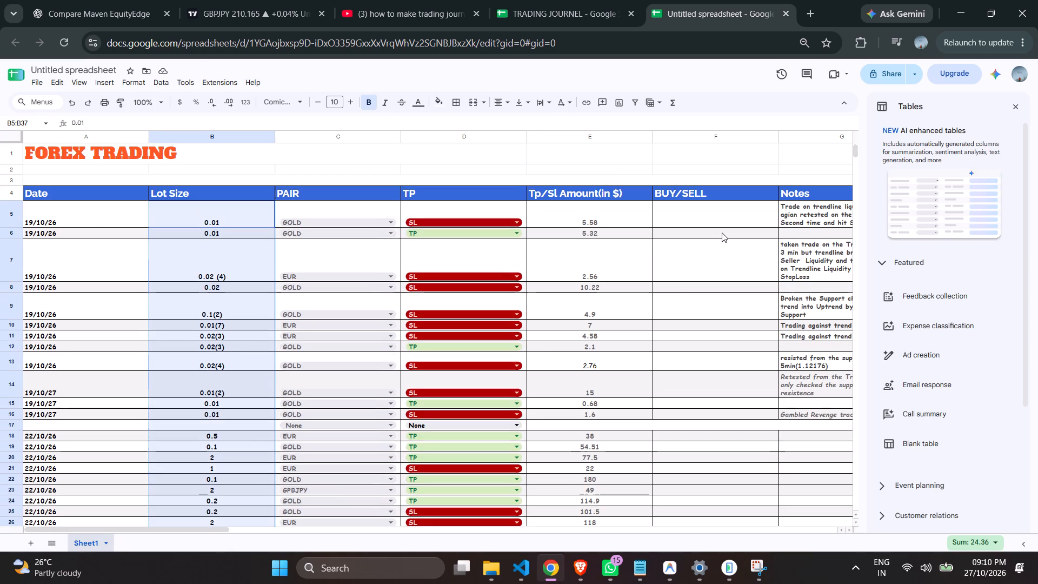
pyautogui.moveTo(721, 223); pyautogui.dragTo(757, 511)
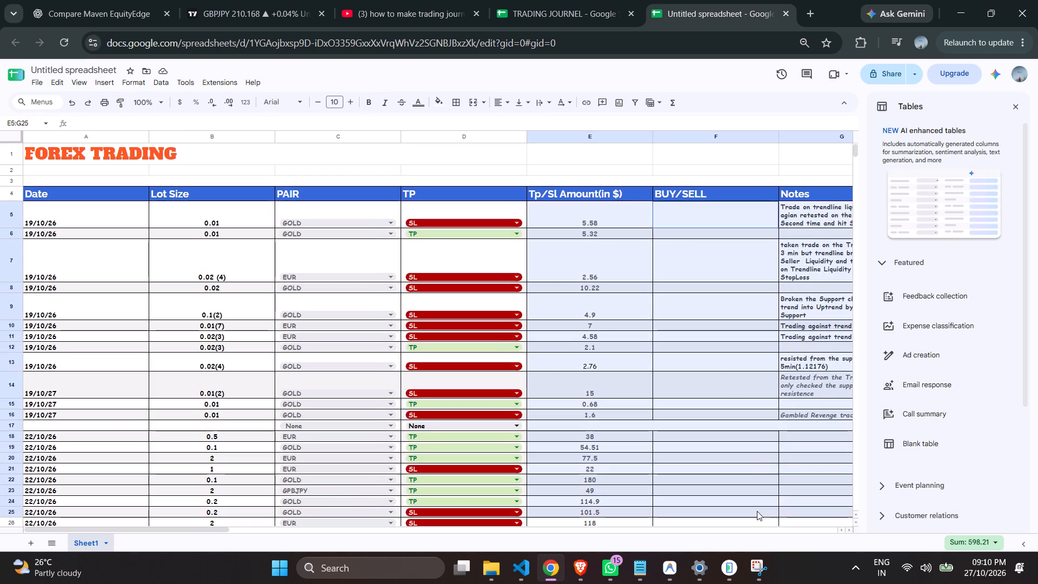
pyautogui.moveTo(757, 511); pyautogui.dragTo(751, 514)
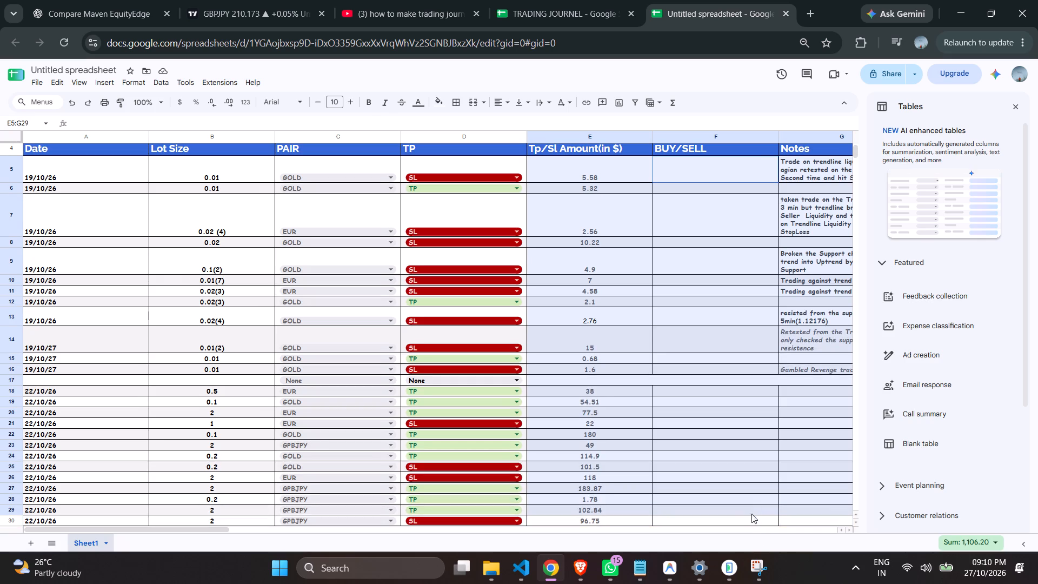
pyautogui.moveTo(751, 514); pyautogui.dragTo(750, 524)
pyautogui.click(1019, 107)
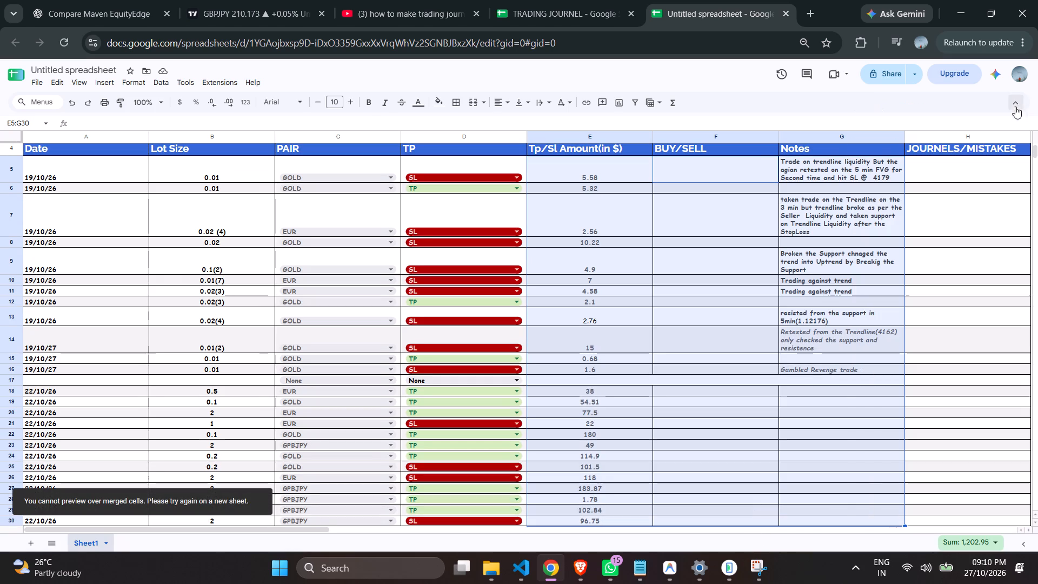
# Open the dropdown rule of TP cell D6 to examine its options, and close it without edits.
pyautogui.click(437, 163)
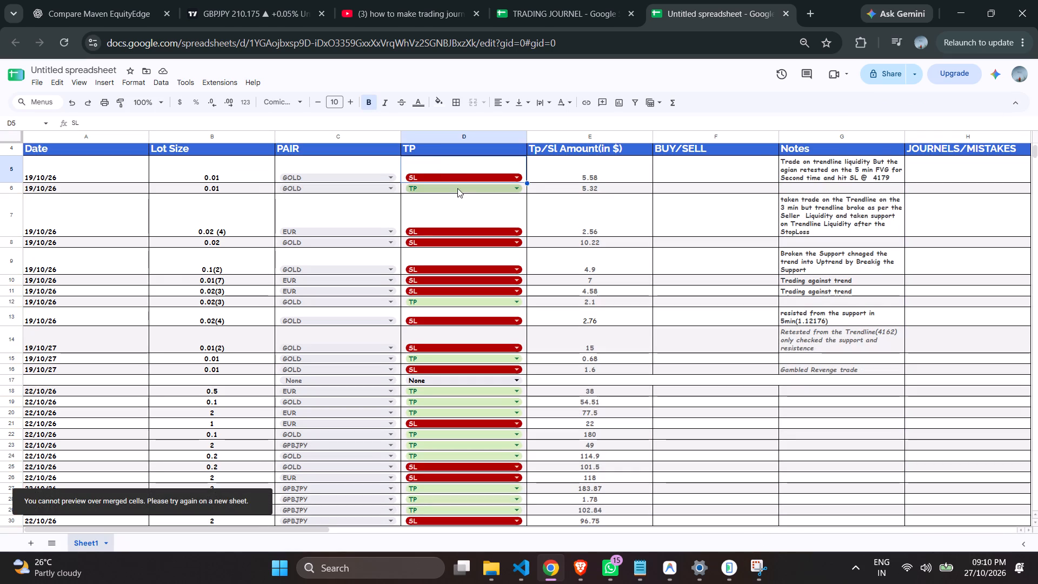
pyautogui.click(457, 188)
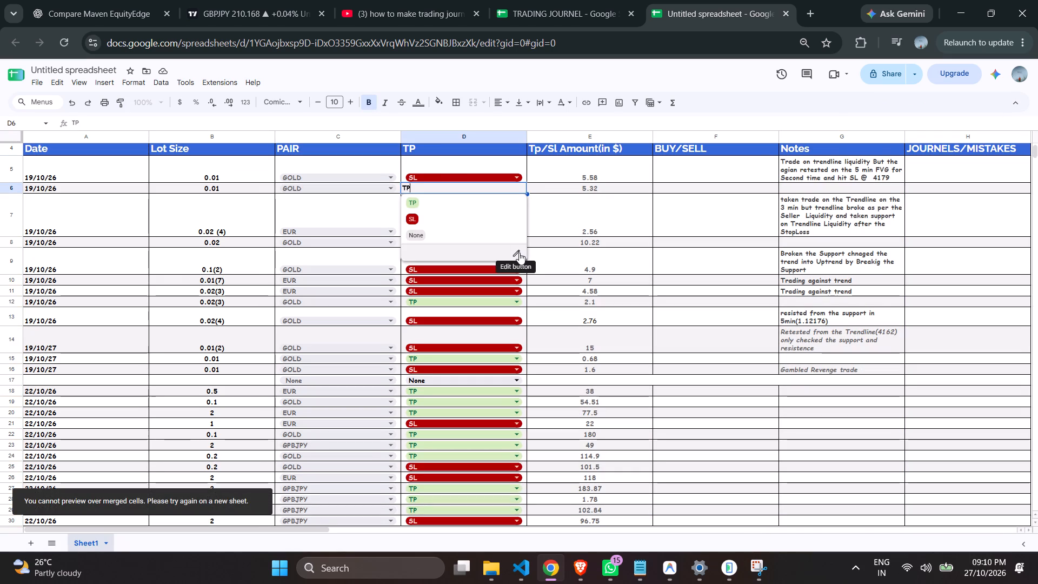
pyautogui.click(519, 253)
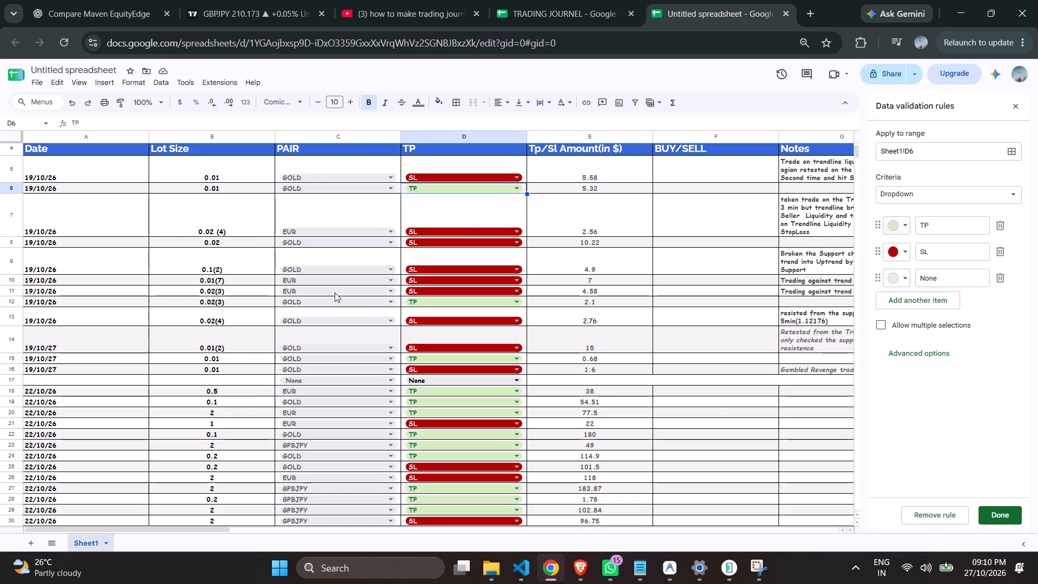
pyautogui.click(1006, 509)
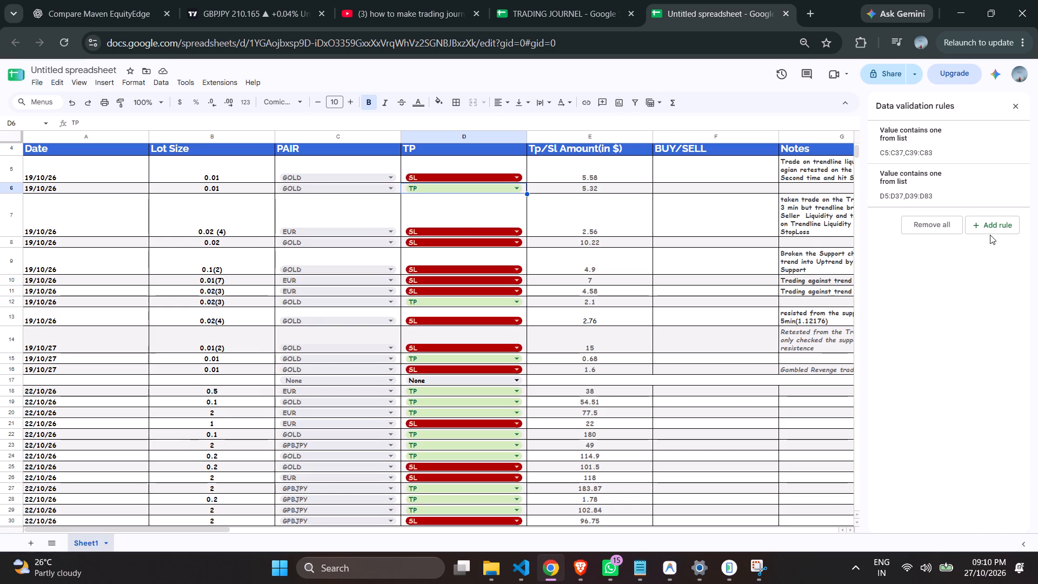
# Add a dropdown validation rule to cell D6 with the options BUY and SELL.
pyautogui.click(990, 228)
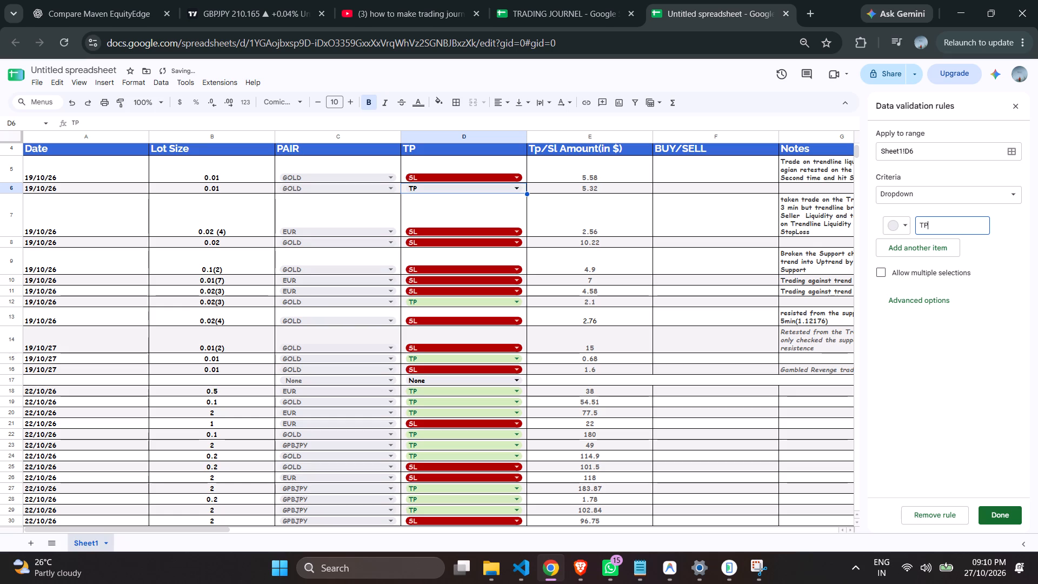
pyautogui.press('BackSpace')
pyautogui.press('BackSpace')
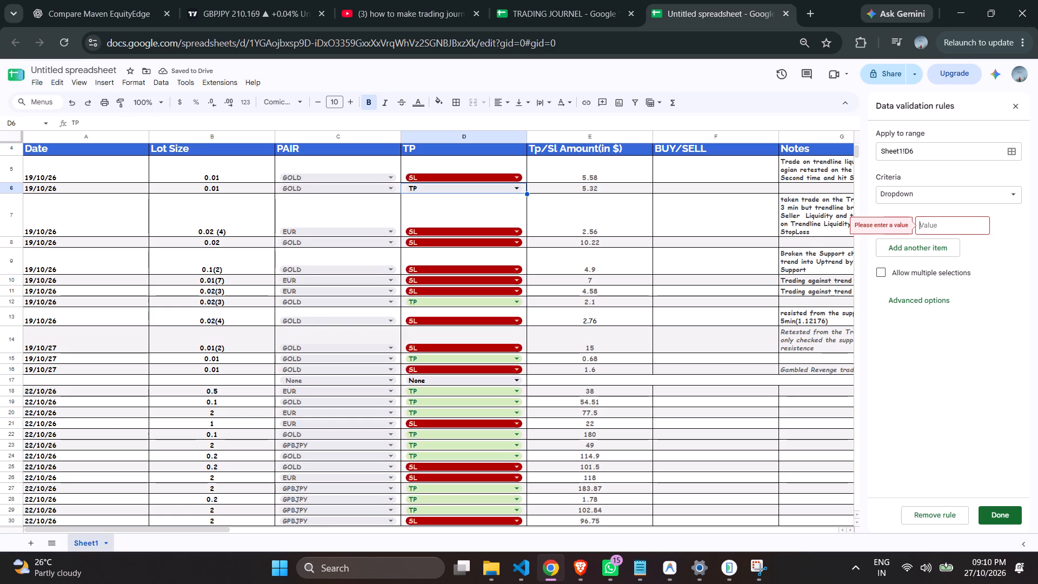
pyautogui.write('BU')
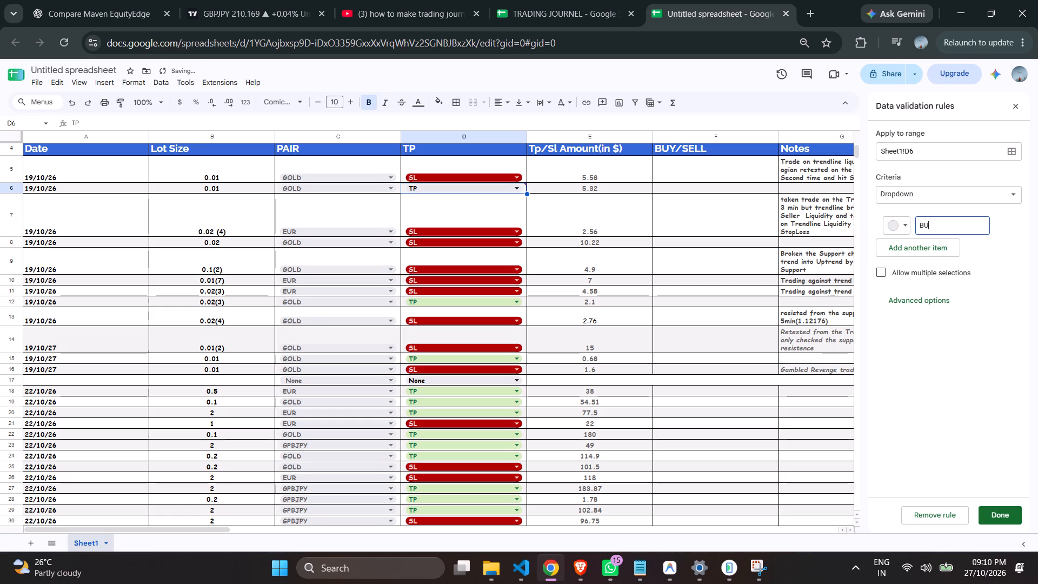
pyautogui.click(678, 166)
pyautogui.click(945, 222)
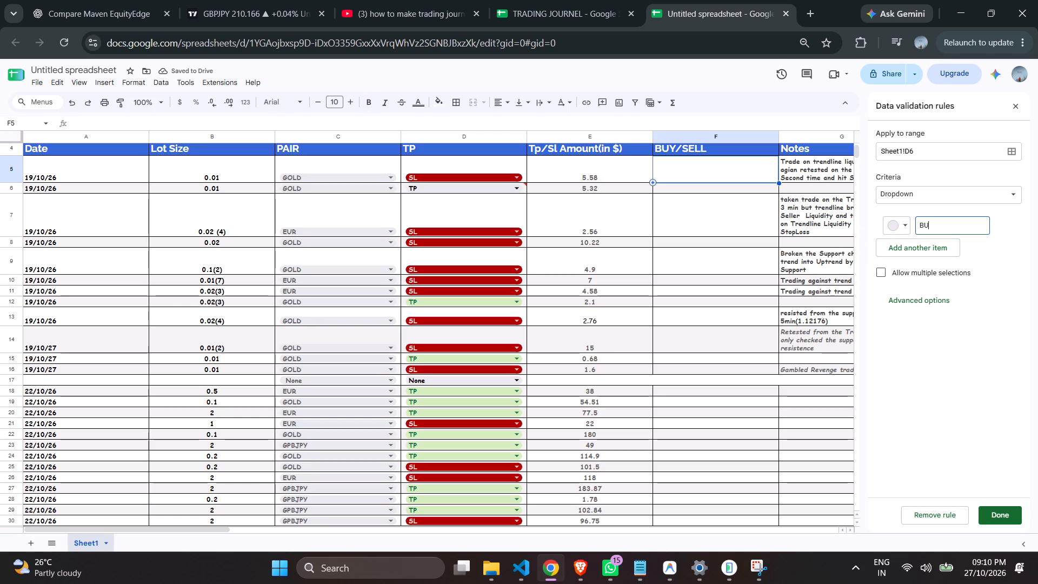
pyautogui.press('y')
pyautogui.click(917, 246)
pyautogui.click(936, 254)
pyautogui.write('SELL')
# Colour the BUY option dark green and the SELL option dark red, and save the rule for D6 only.
pyautogui.click(887, 221)
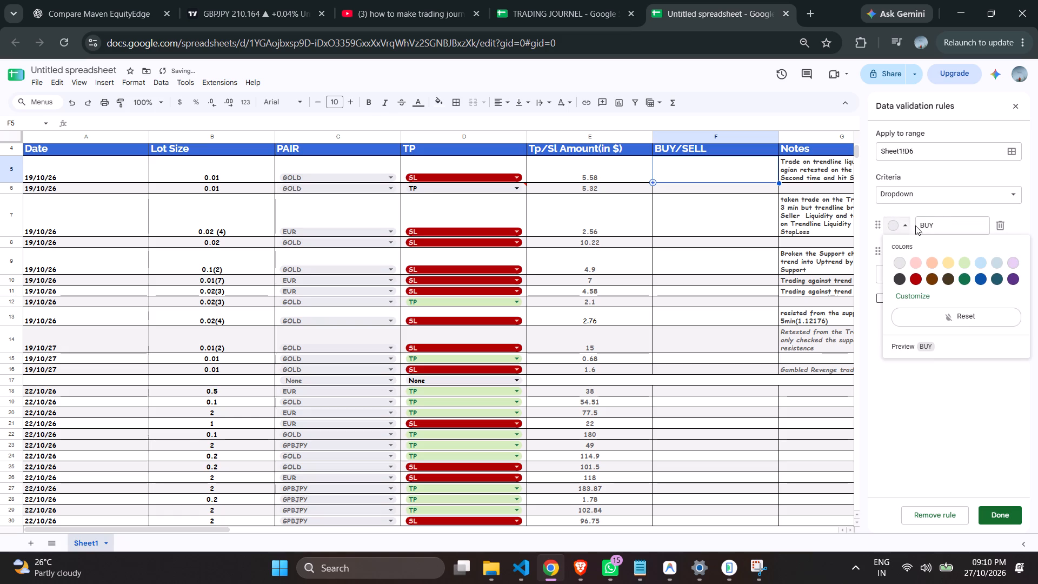
pyautogui.click(915, 278)
pyautogui.click(904, 224)
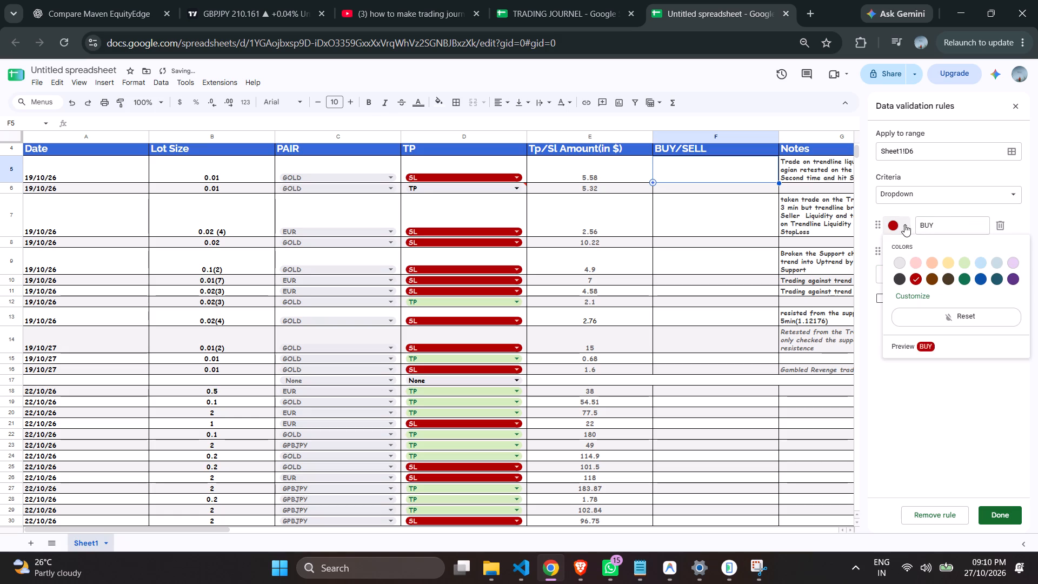
pyautogui.click(968, 277)
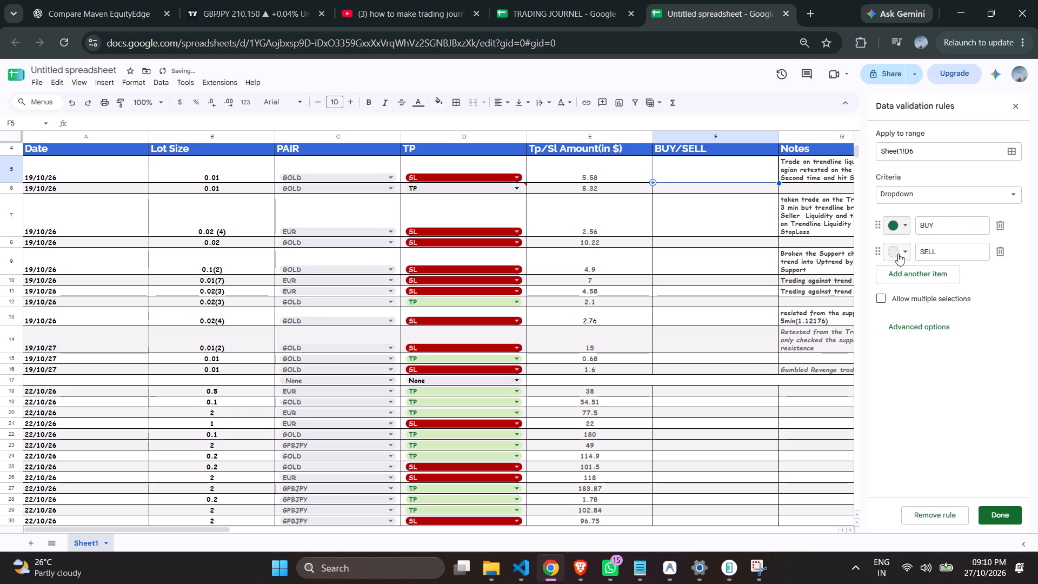
pyautogui.click(891, 254)
pyautogui.click(920, 306)
pyautogui.click(1009, 511)
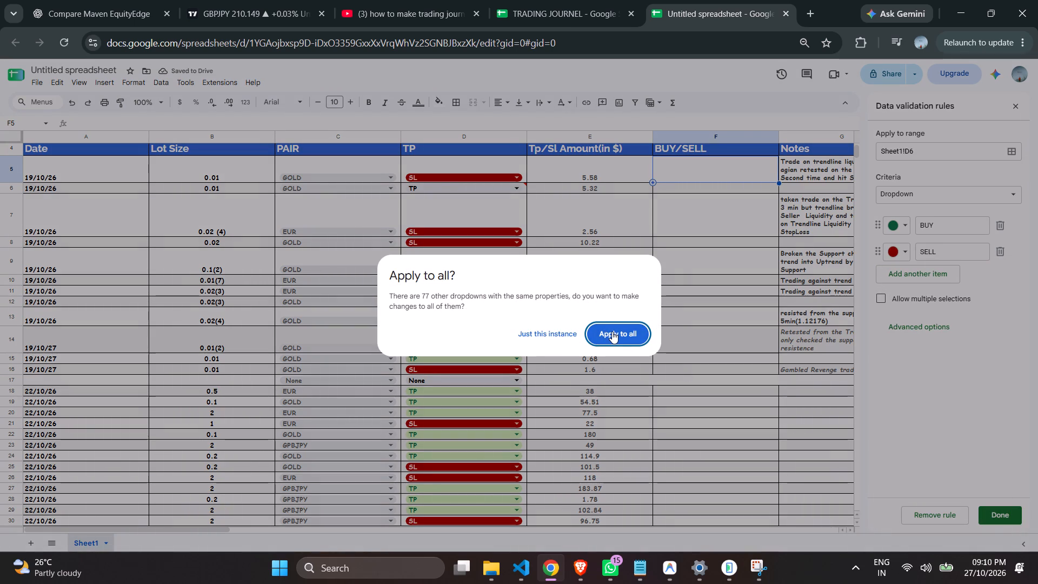
pyautogui.click(686, 261)
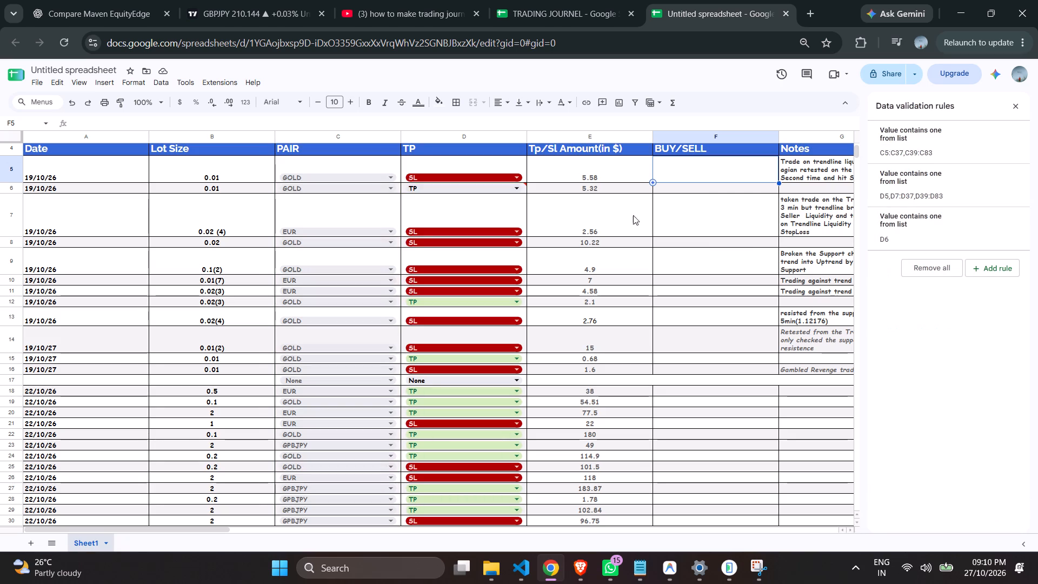
# Add a new dropdown validation rule for the BUY/SELL column, applied to the range F5:F14.
pyautogui.click(665, 169)
pyautogui.click(462, 163)
pyautogui.click(678, 170)
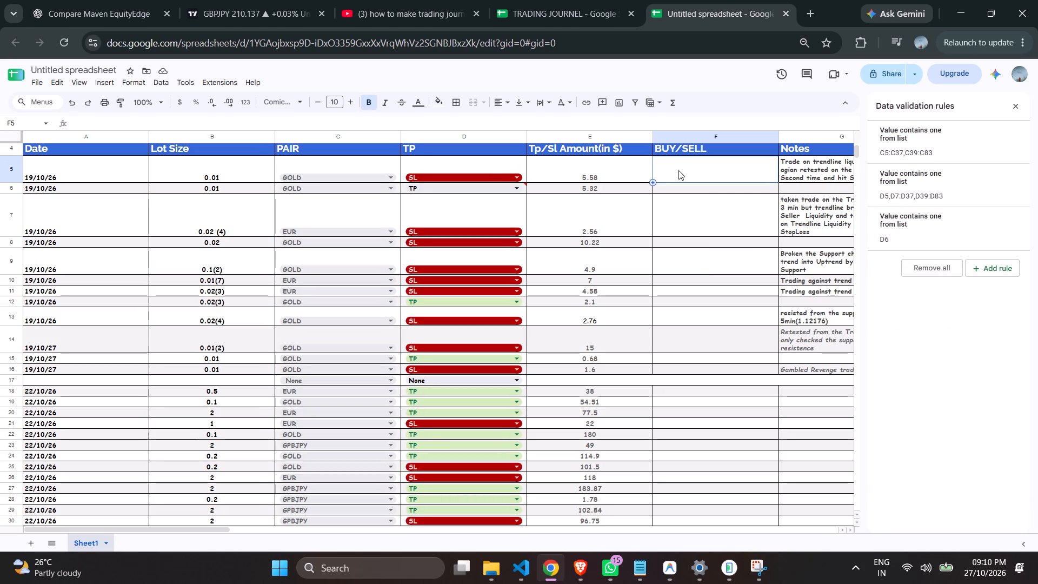
pyautogui.click(984, 268)
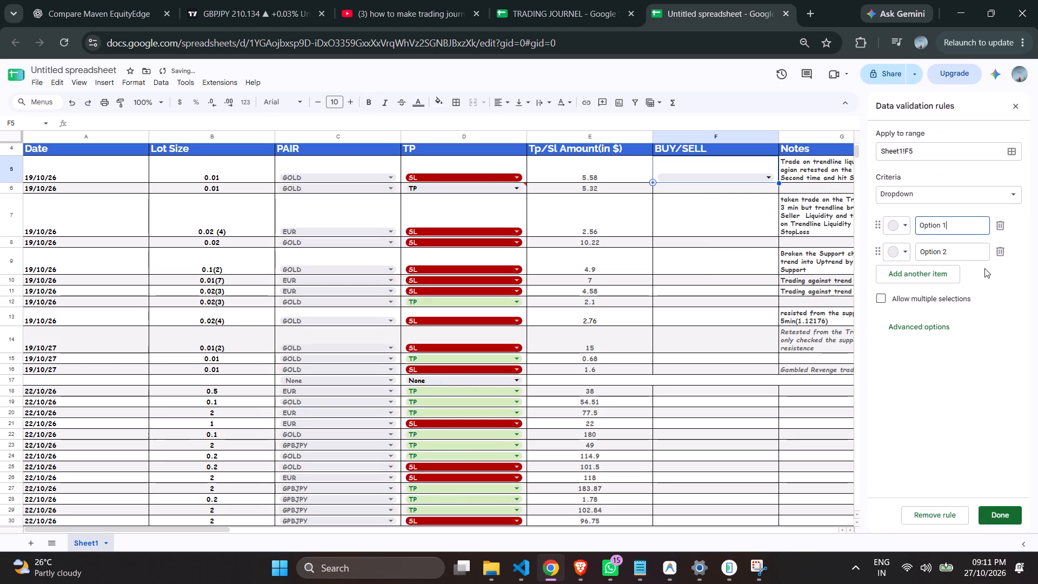
pyautogui.moveTo(959, 225); pyautogui.dragTo(891, 234)
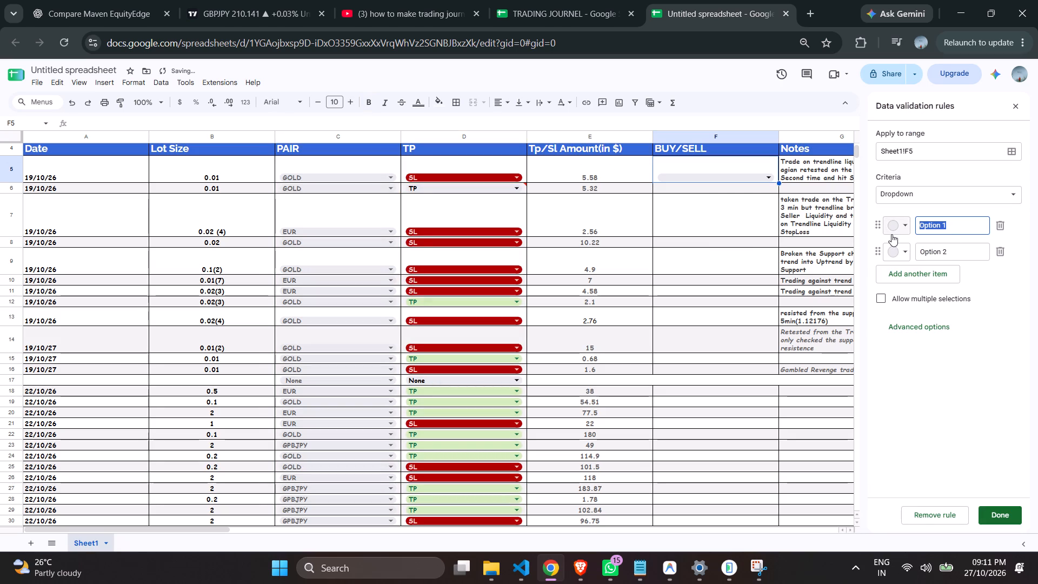
pyautogui.press('BackSpace')
pyautogui.click(959, 149)
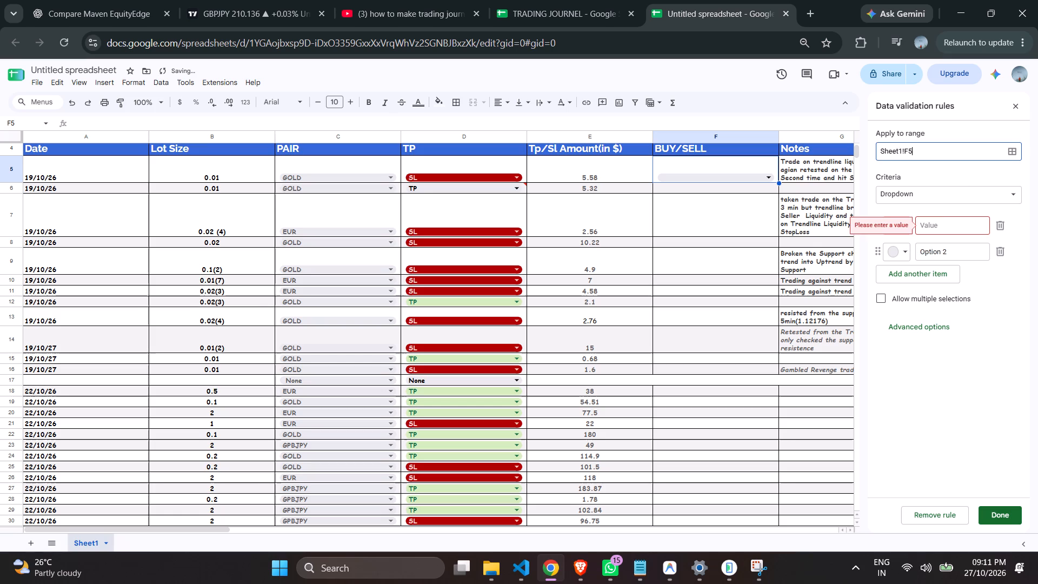
pyautogui.click(1016, 149)
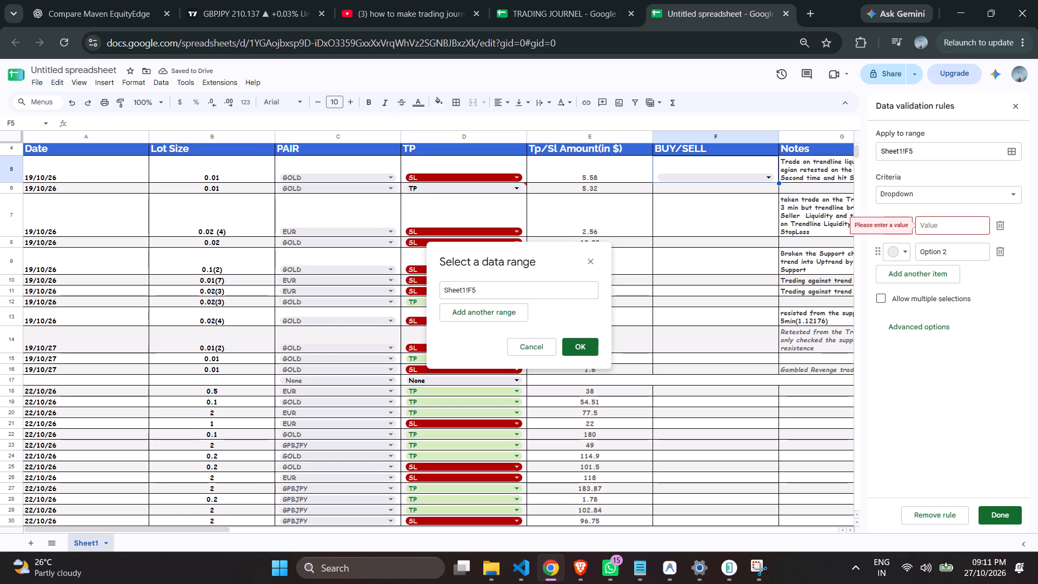
pyautogui.moveTo(497, 284); pyautogui.dragTo(381, 289)
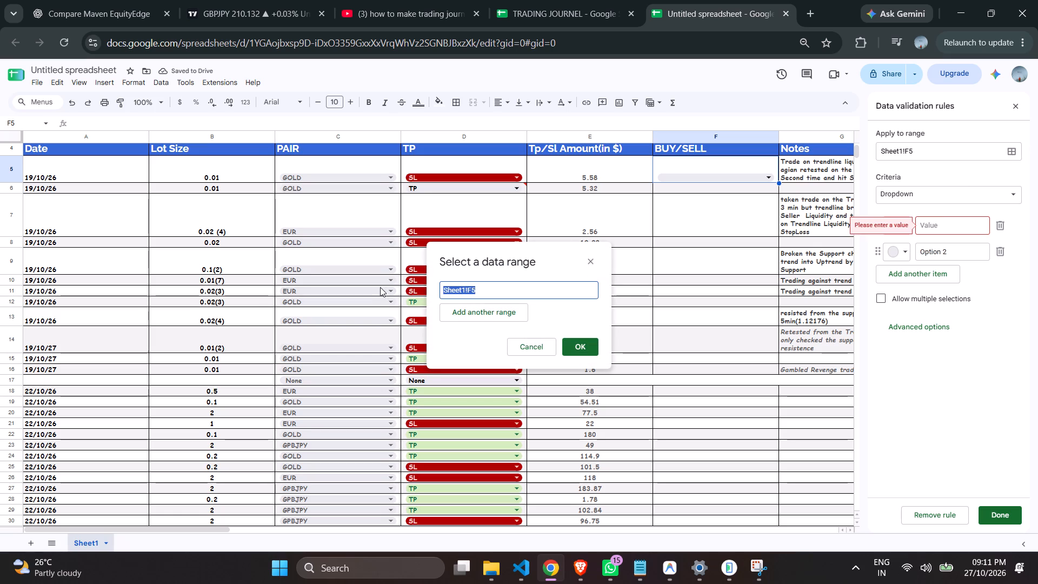
pyautogui.press('BackSpace')
pyautogui.click(610, 178)
pyautogui.moveTo(698, 162); pyautogui.dragTo(701, 171)
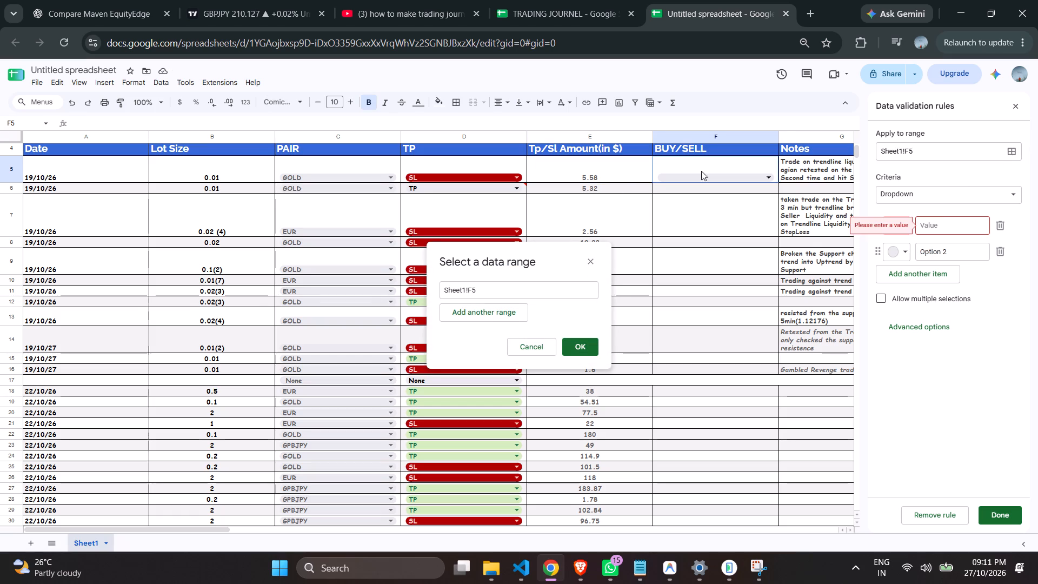
pyautogui.moveTo(701, 171); pyautogui.dragTo(733, 348)
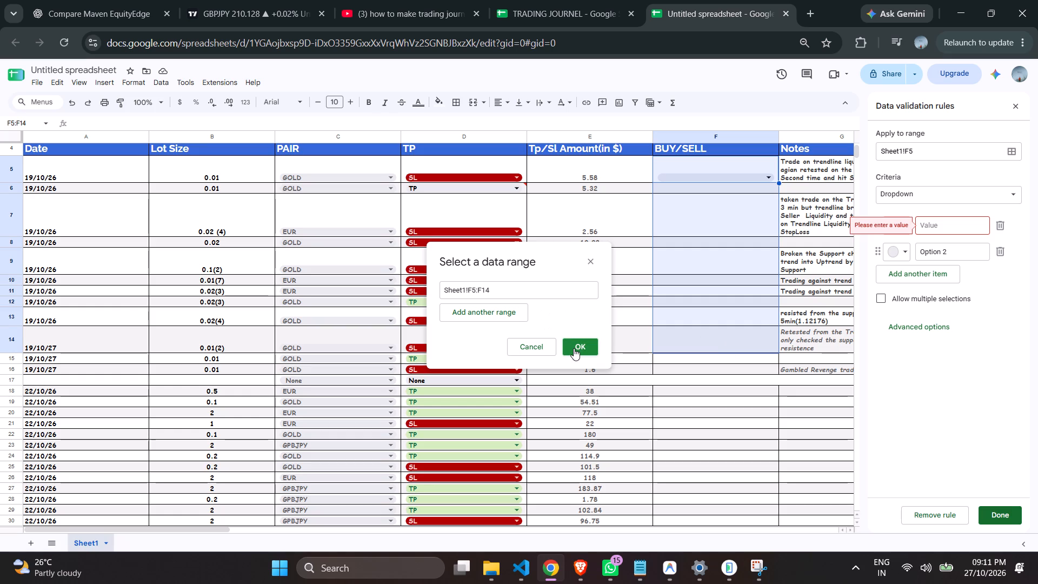
pyautogui.click(574, 348)
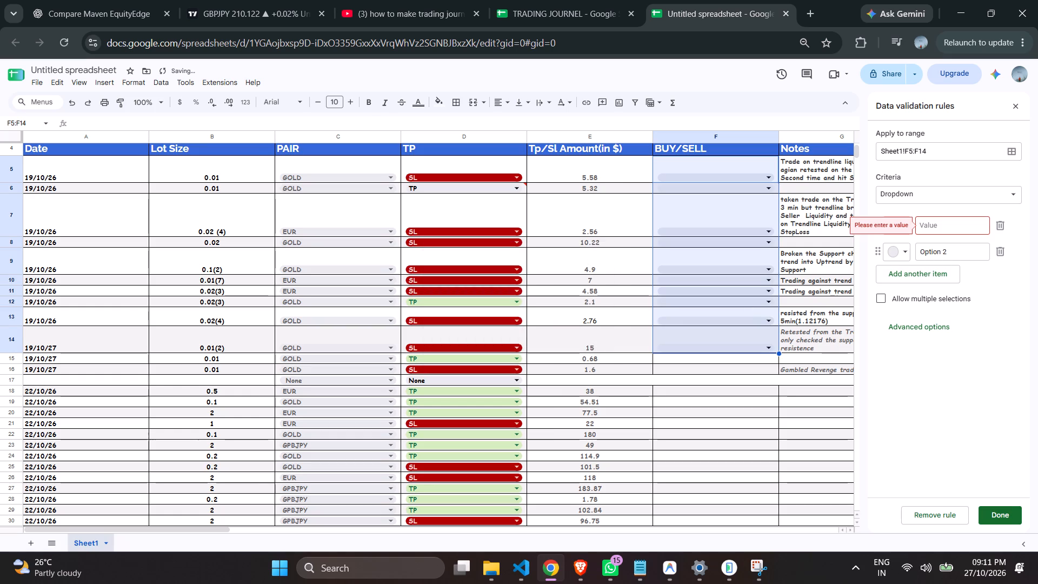
# Name the new rule's first option BUY and colour it dark green.
pyautogui.write('BUY')
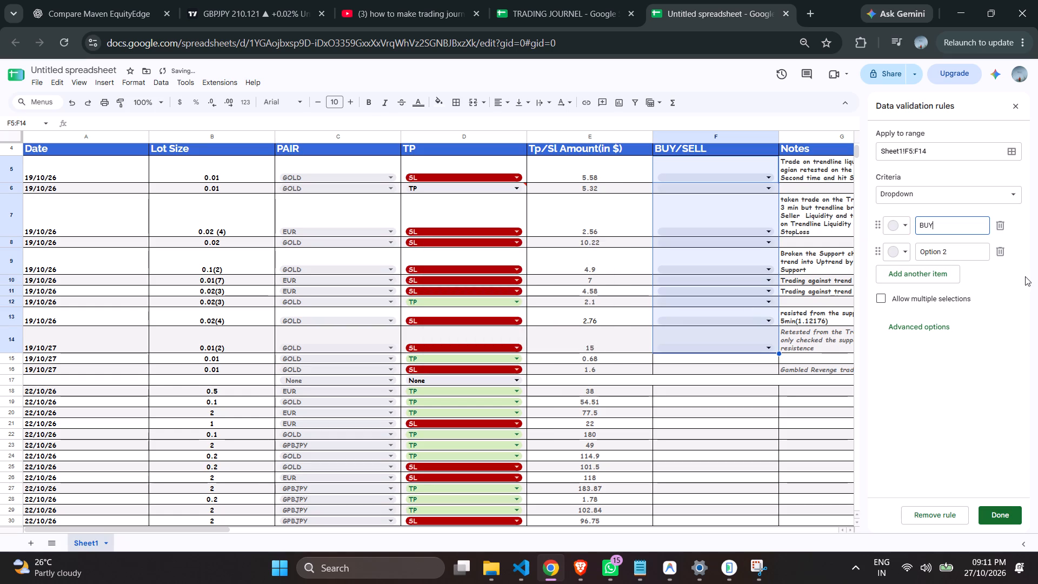
pyautogui.click(902, 231)
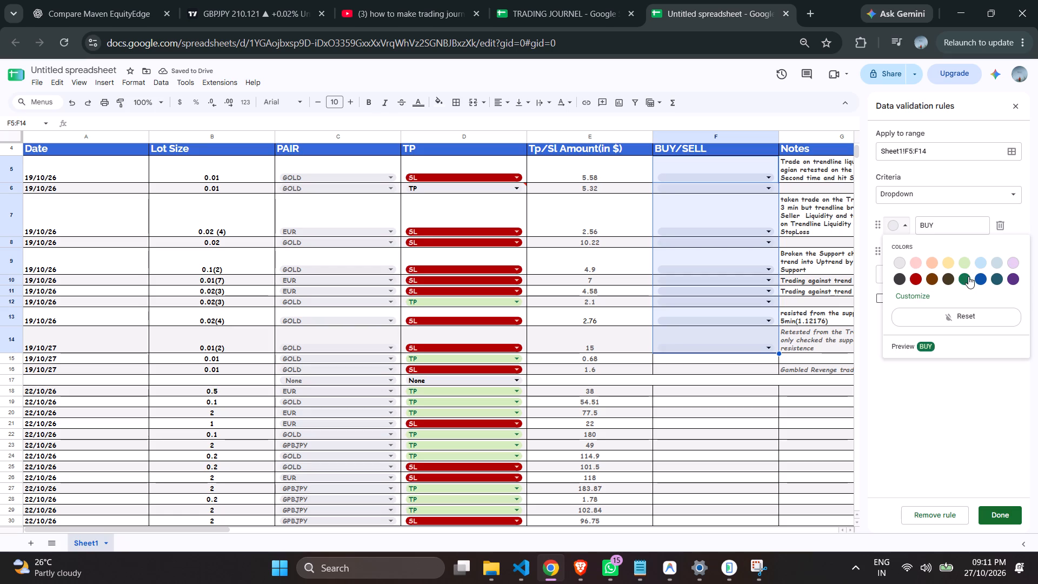
pyautogui.click(968, 276)
# Name the F5:F14 rule's second option SELL, colour it dark red, and keep multiple selections disabled.
pyautogui.click(953, 248)
pyautogui.click(902, 251)
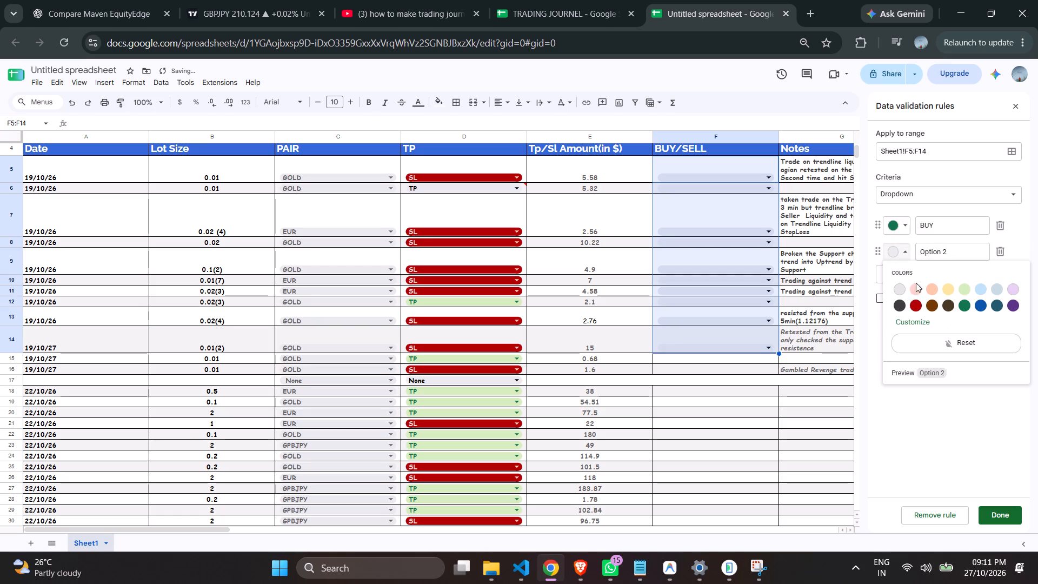
pyautogui.click(916, 301)
pyautogui.moveTo(951, 255); pyautogui.dragTo(903, 253)
pyautogui.press('BackSpace')
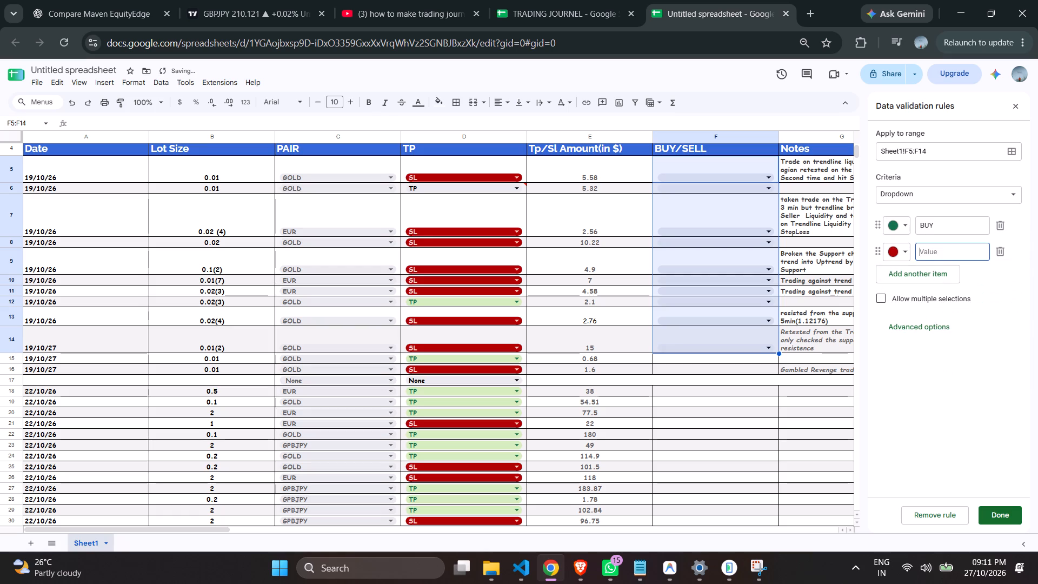
pyautogui.write('SELL')
pyautogui.click(984, 295)
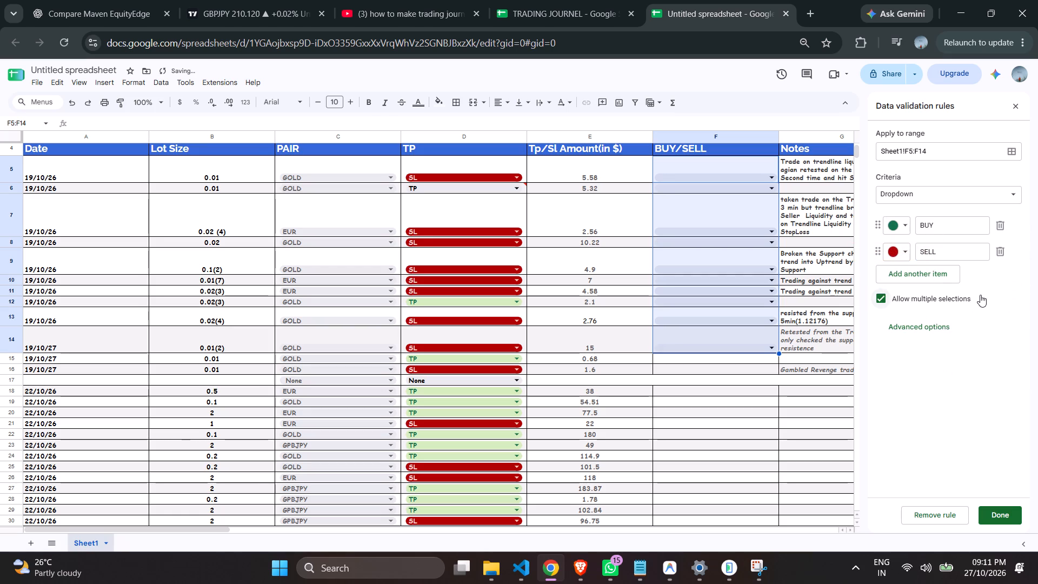
pyautogui.click(880, 294)
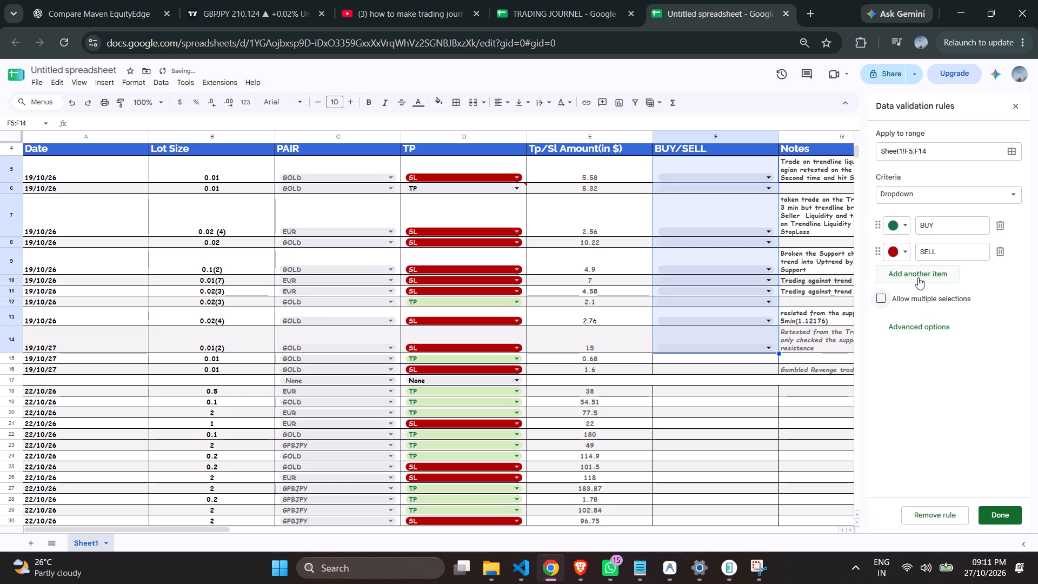
# Show the rule's advanced options and add N/A as the third dropdown option.
pyautogui.click(936, 335)
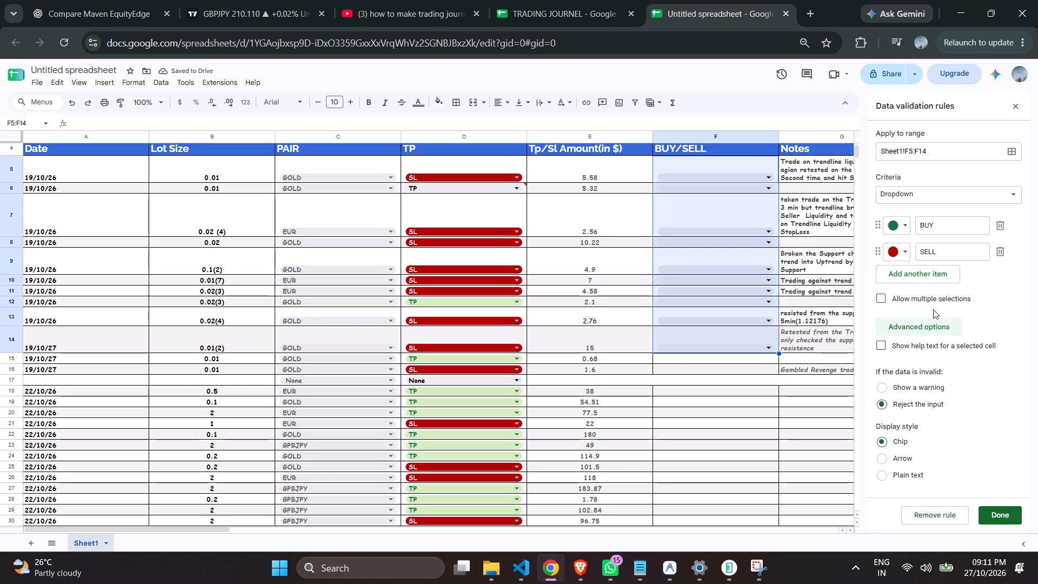
pyautogui.click(897, 274)
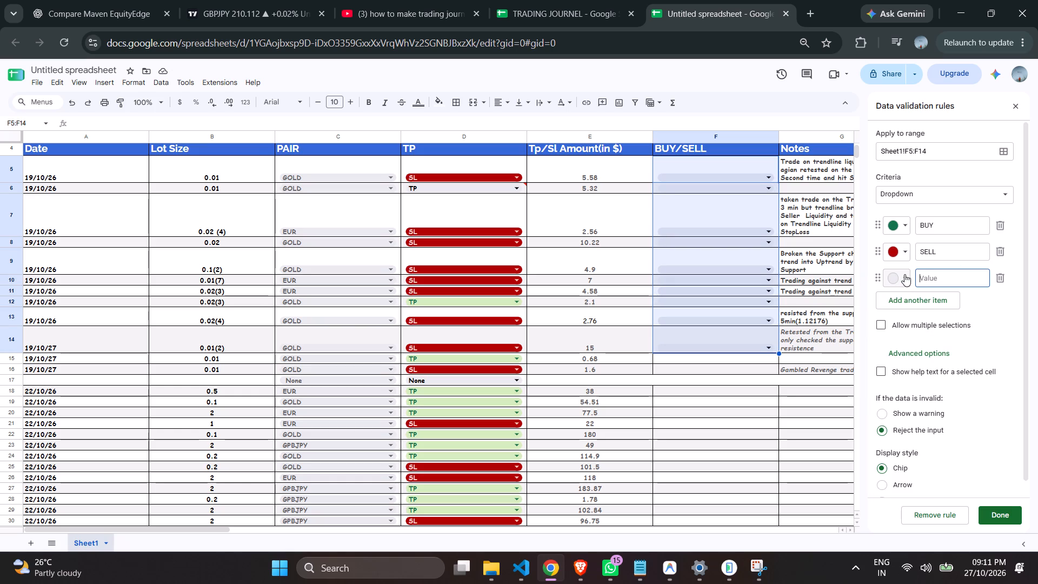
pyautogui.press('n')
pyautogui.write('ON')
pyautogui.press('BackSpace')
pyautogui.press('BackSpace')
pyautogui.press('/')
pyautogui.press('a')
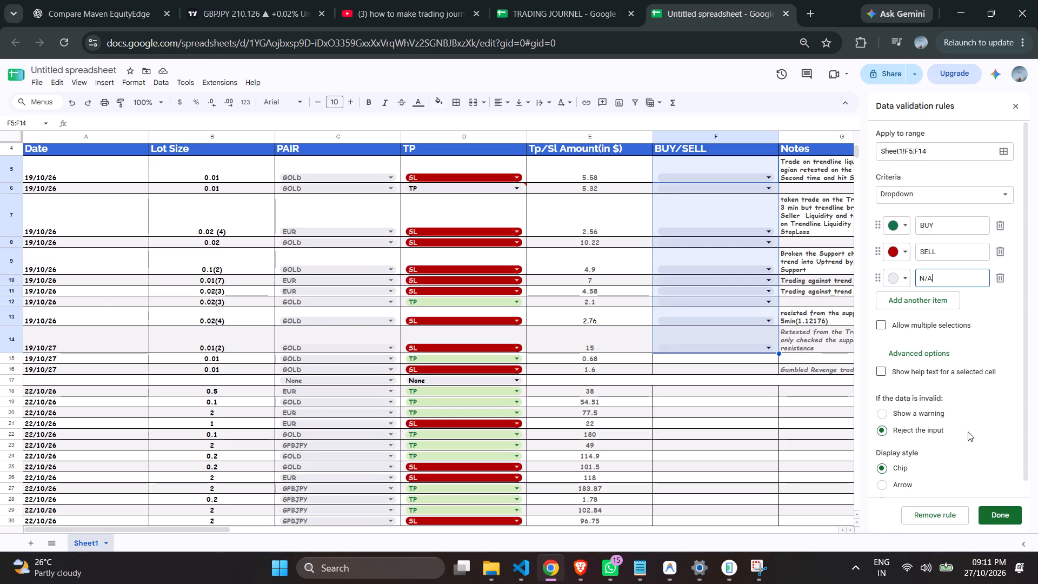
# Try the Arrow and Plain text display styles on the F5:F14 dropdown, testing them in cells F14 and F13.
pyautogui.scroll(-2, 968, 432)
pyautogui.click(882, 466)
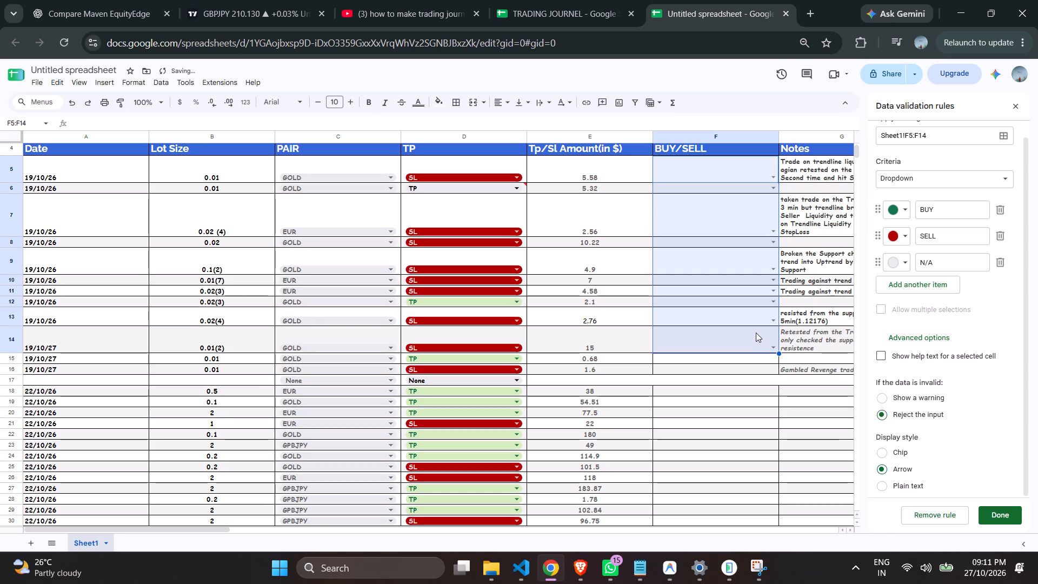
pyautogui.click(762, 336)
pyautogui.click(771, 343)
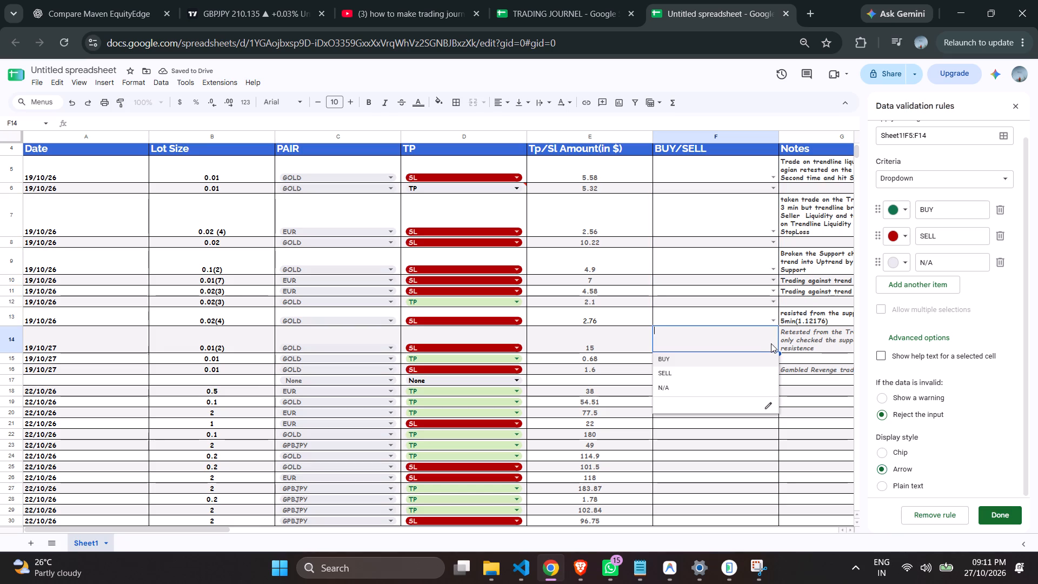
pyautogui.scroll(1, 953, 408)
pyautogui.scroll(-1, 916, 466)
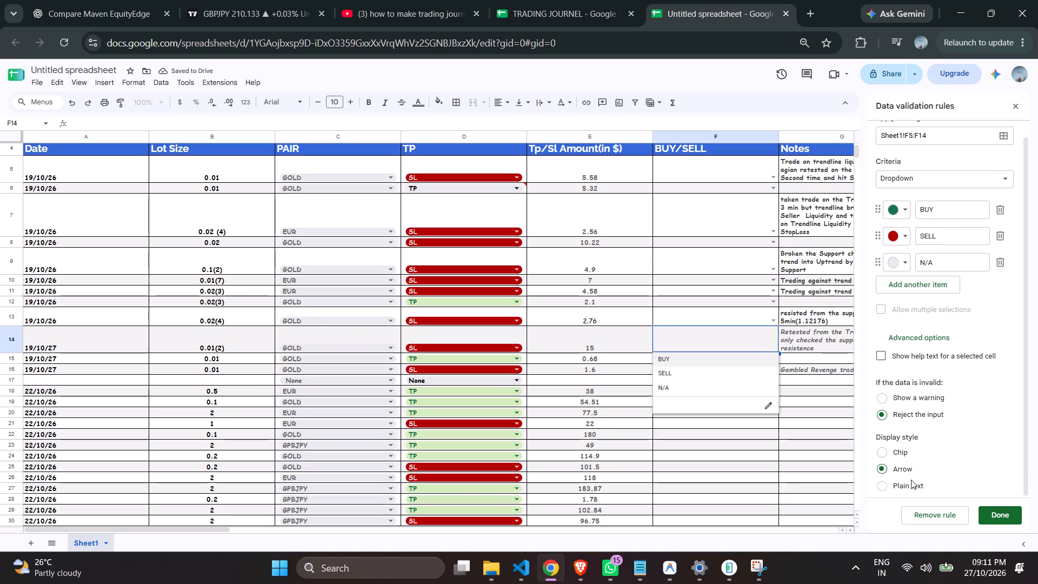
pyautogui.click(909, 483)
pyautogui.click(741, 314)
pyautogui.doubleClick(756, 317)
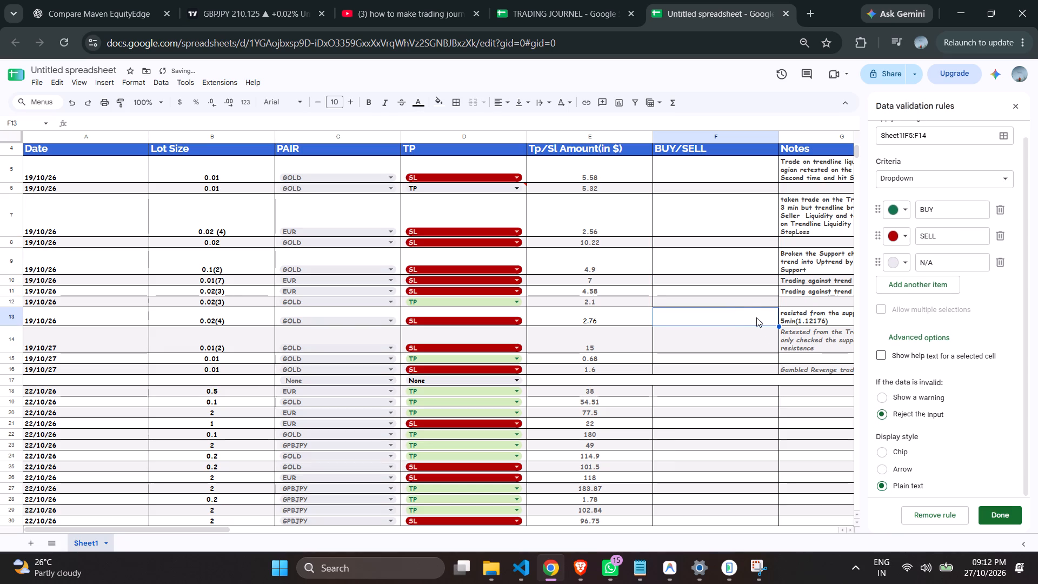
# Set the F5:F14 dropdown's display style to Chip and save the rule.
pyautogui.click(900, 447)
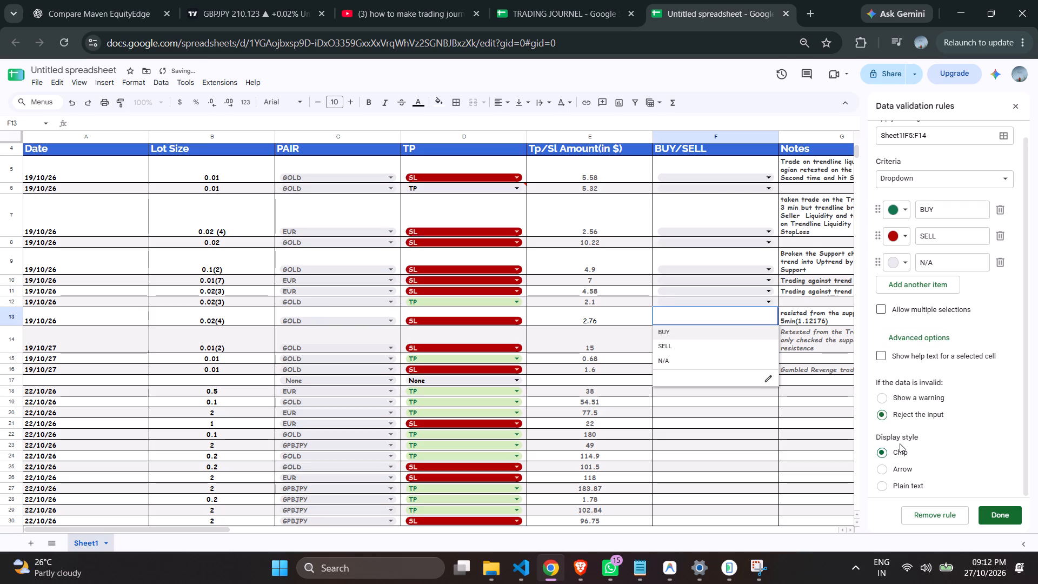
pyautogui.click(903, 475)
pyautogui.click(1006, 508)
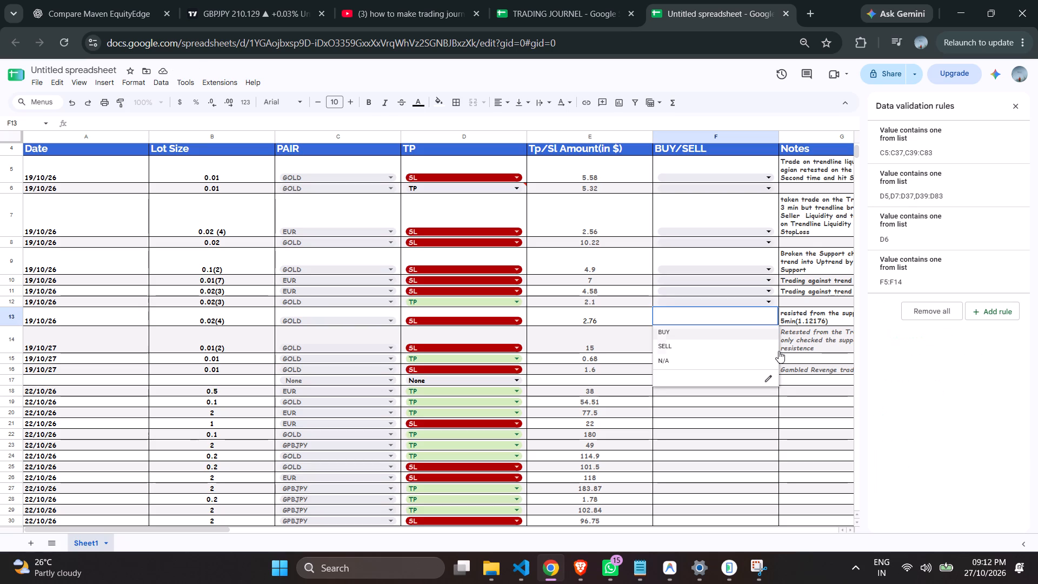
# Choose N/A in cell F5 and fill it down the BUY/SELL column to F14.
pyautogui.click(721, 180)
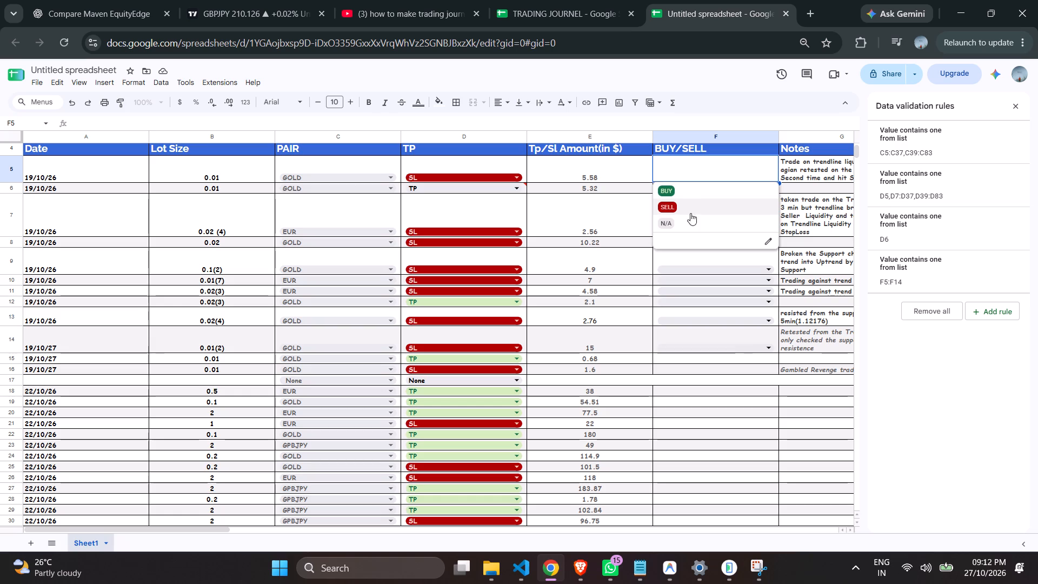
pyautogui.click(671, 222)
pyautogui.moveTo(772, 165); pyautogui.dragTo(773, 187)
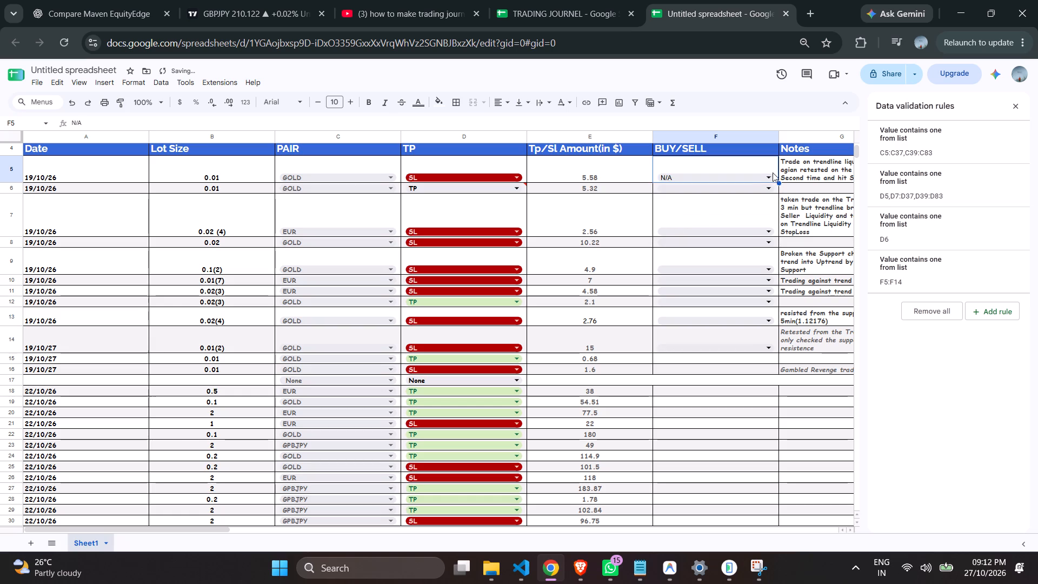
pyautogui.moveTo(773, 187); pyautogui.dragTo(776, 344)
pyautogui.click(766, 164)
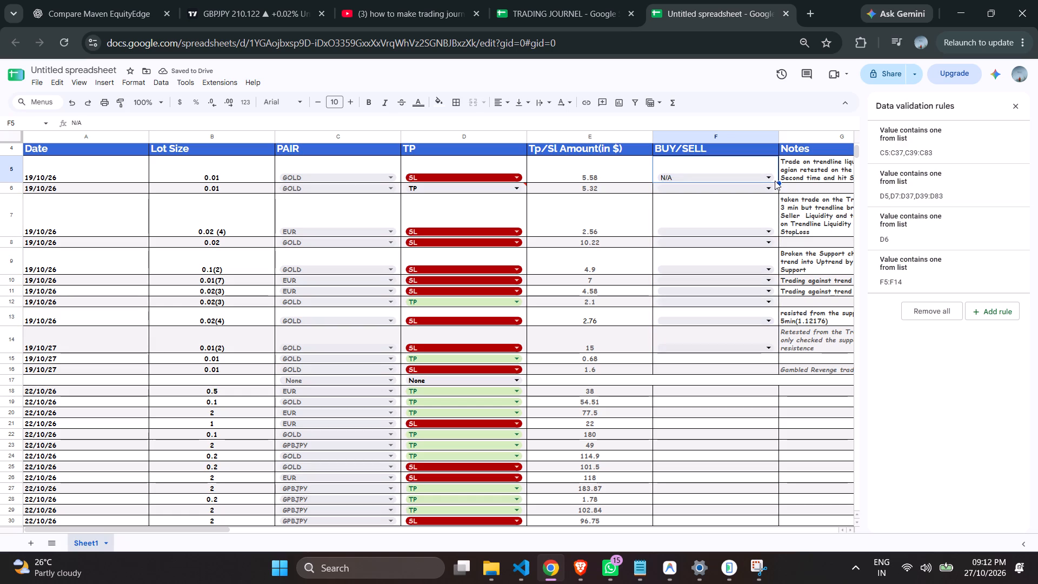
pyautogui.keyDown('ctrl'); pyautogui.moveTo(777, 181); pyautogui.dragTo(782, 353); pyautogui.keyUp('ctrl')
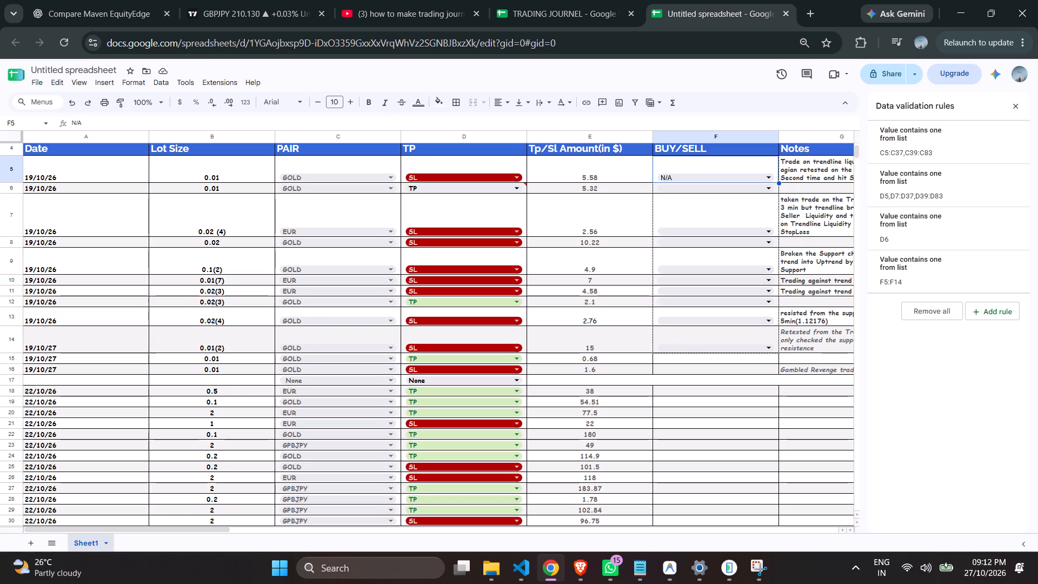
pyautogui.keyDown('ctrl'); pyautogui.moveTo(782, 353); pyautogui.dragTo(777, 351); pyautogui.keyUp('ctrl')
pyautogui.click(702, 399)
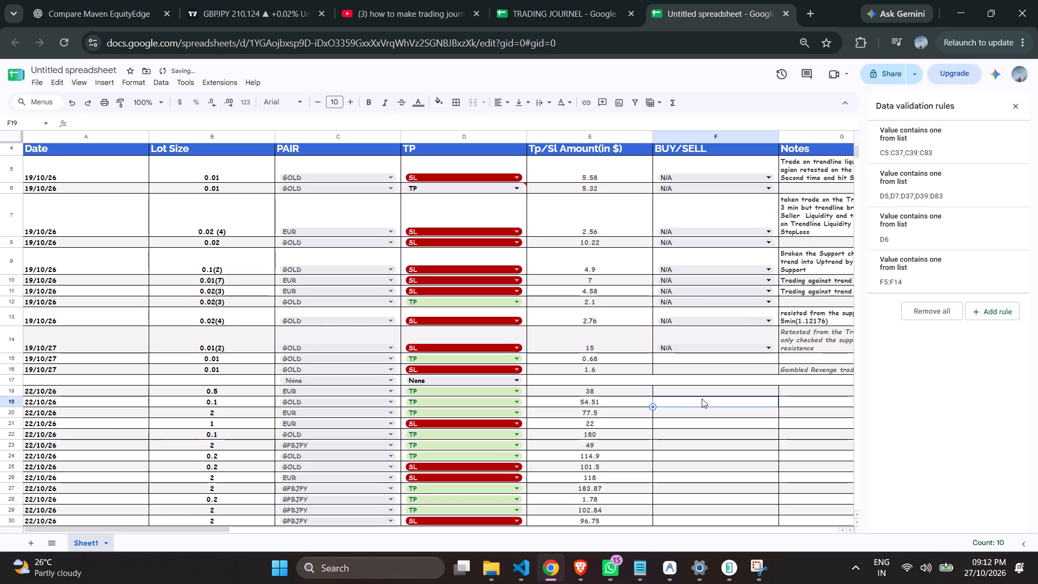
# Fill the N/A dropdown from F5 down the BUY/SELL column to the table's last row, F83.
pyautogui.click(767, 162)
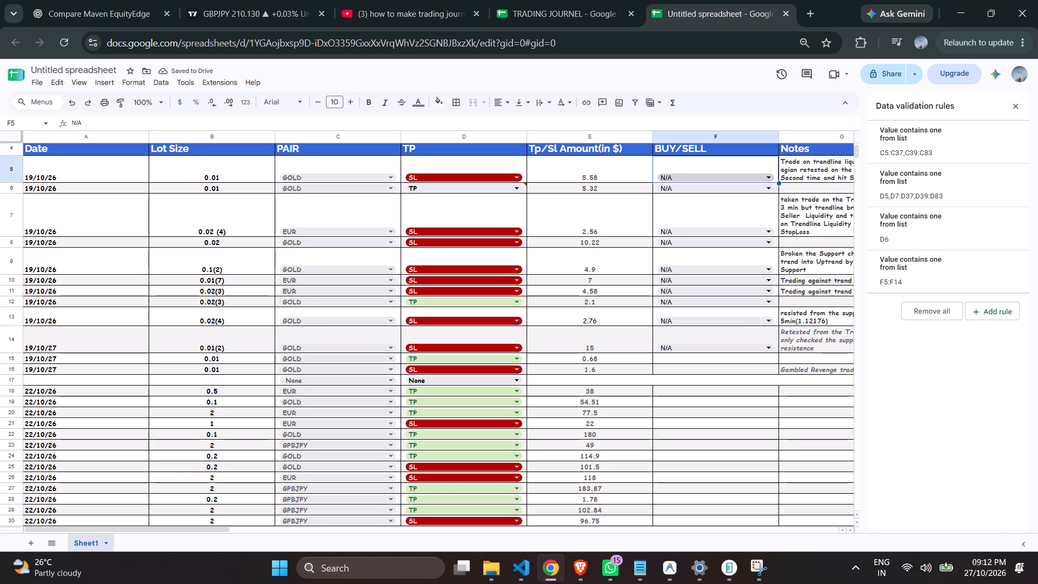
pyautogui.moveTo(778, 182); pyautogui.dragTo(746, 532)
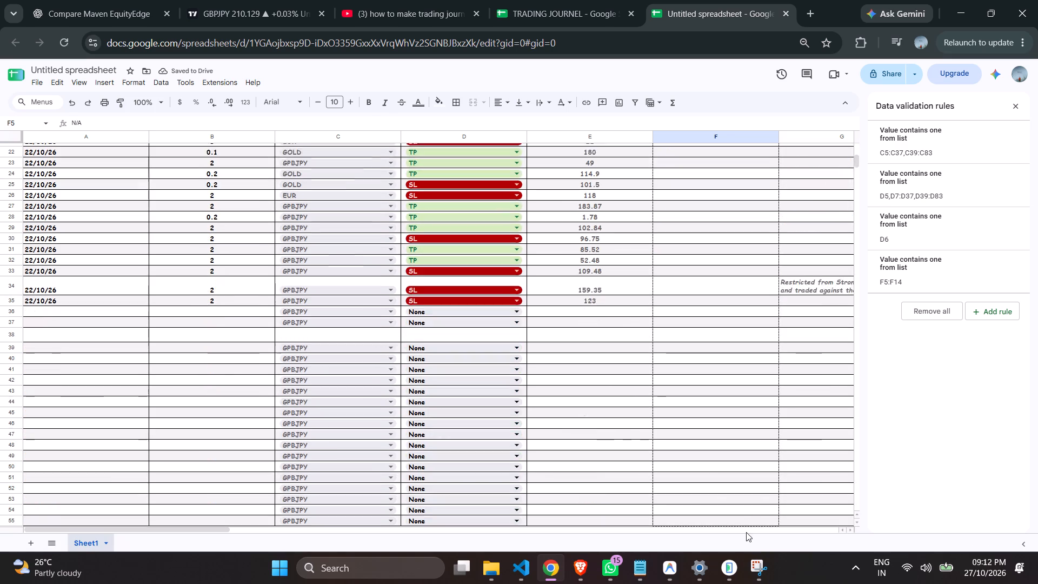
pyautogui.moveTo(746, 532); pyautogui.dragTo(771, 208)
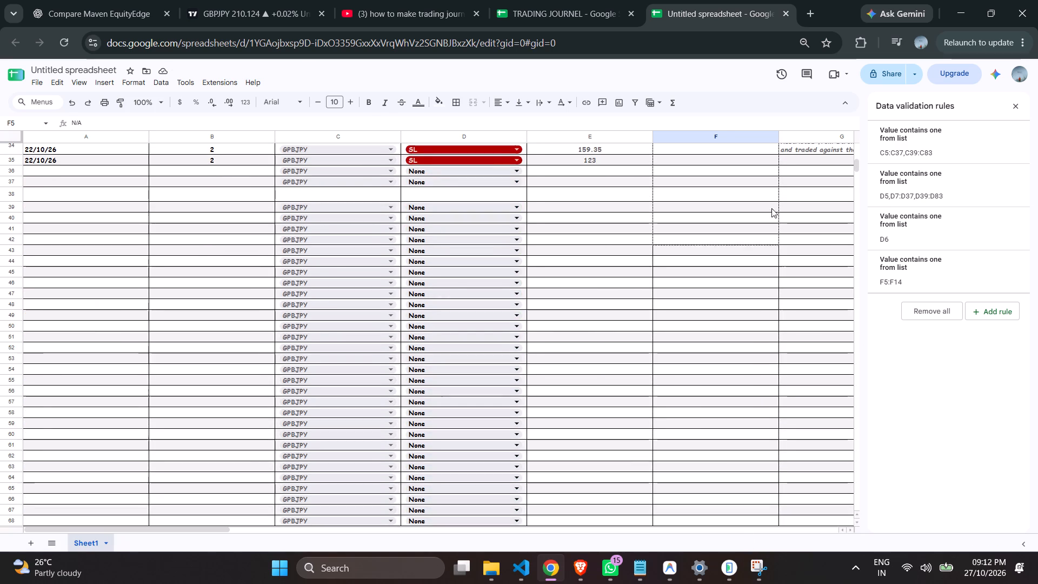
pyautogui.moveTo(771, 208); pyautogui.dragTo(733, 244)
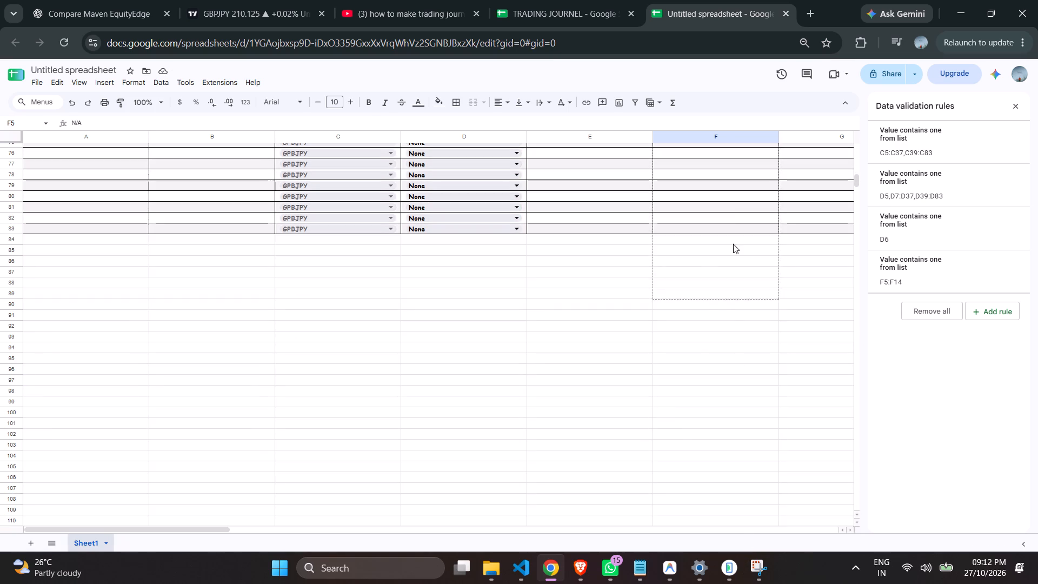
pyautogui.moveTo(733, 244); pyautogui.dragTo(738, 231)
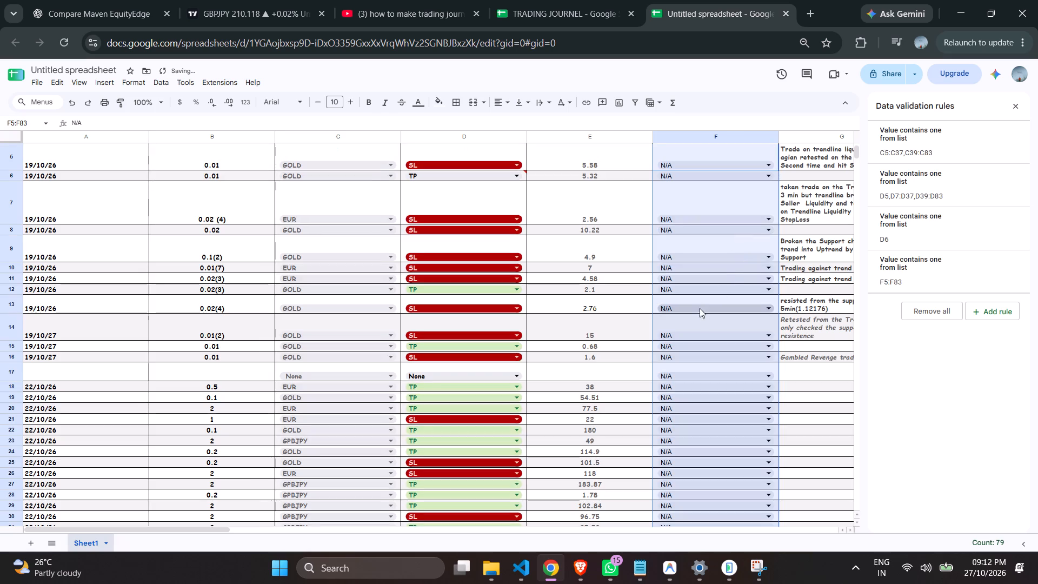
pyautogui.scroll(-2, 706, 320)
pyautogui.scroll(1, 707, 322)
pyautogui.scroll(-4, 707, 322)
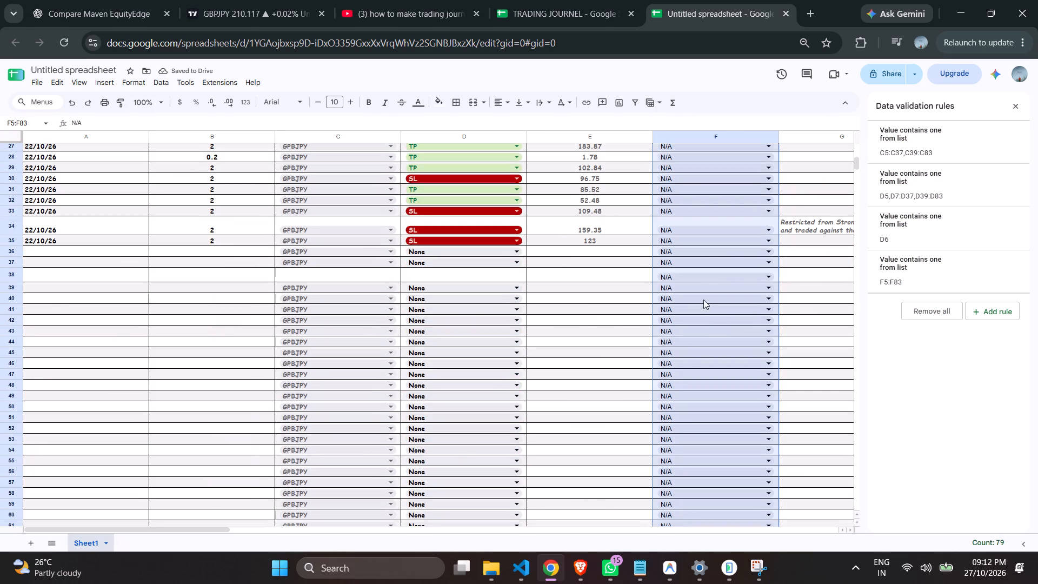
pyautogui.click(703, 279)
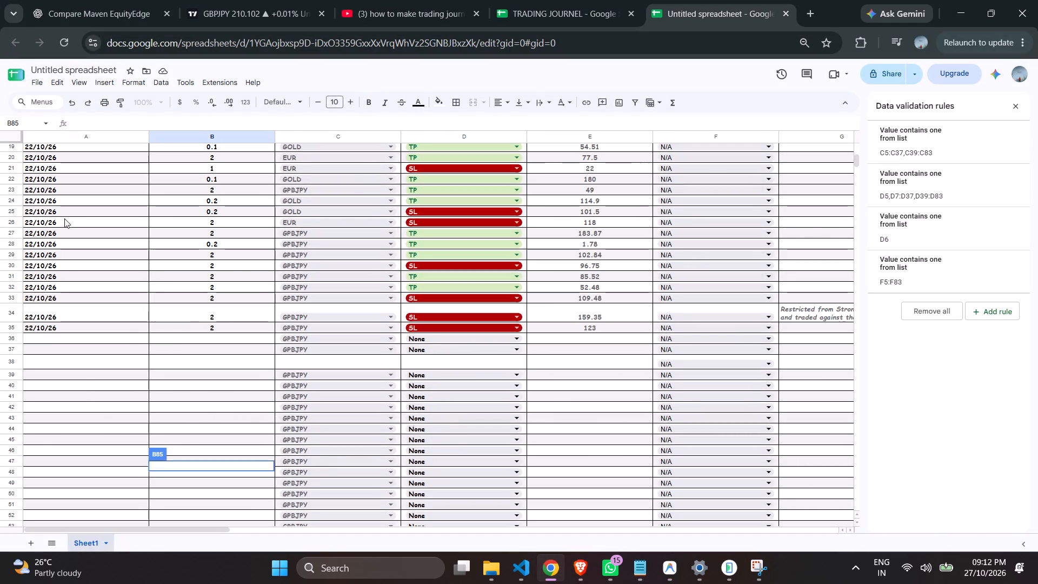
pyautogui.click(114, 304)
pyautogui.hotkey('ctrl', 'a')
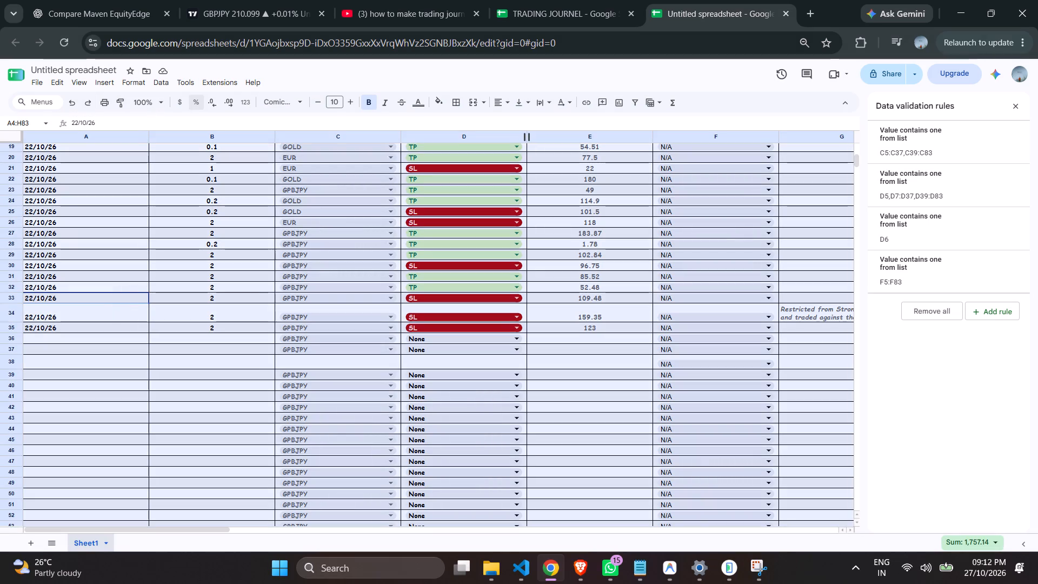
pyautogui.click(368, 105)
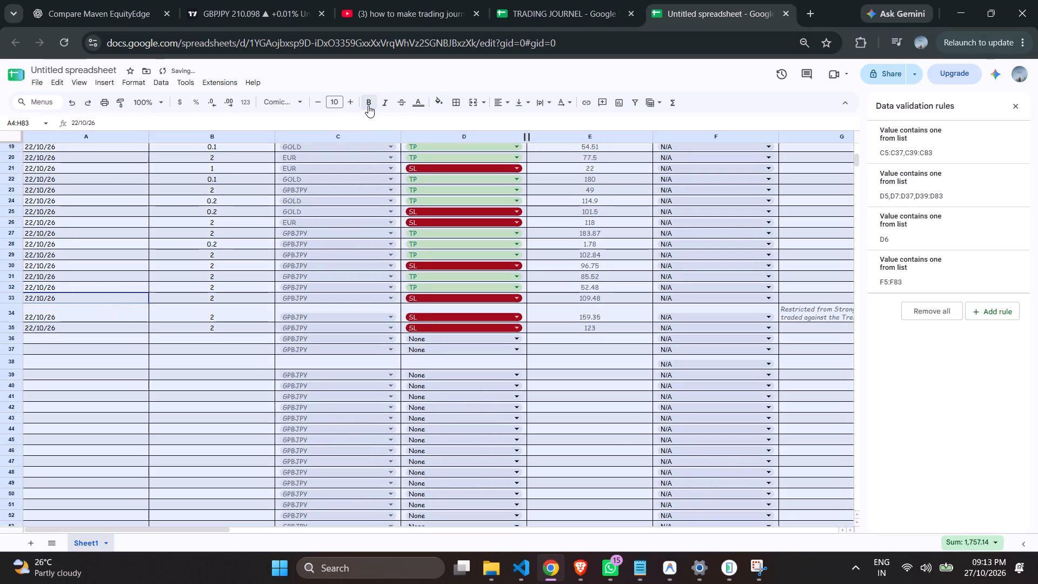
pyautogui.click(368, 105)
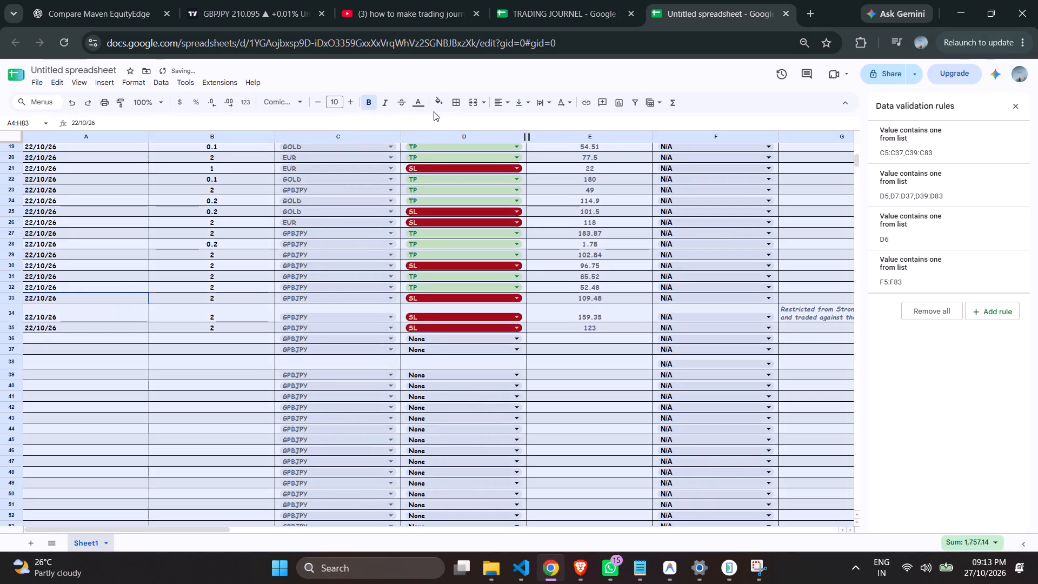
pyautogui.click(284, 106)
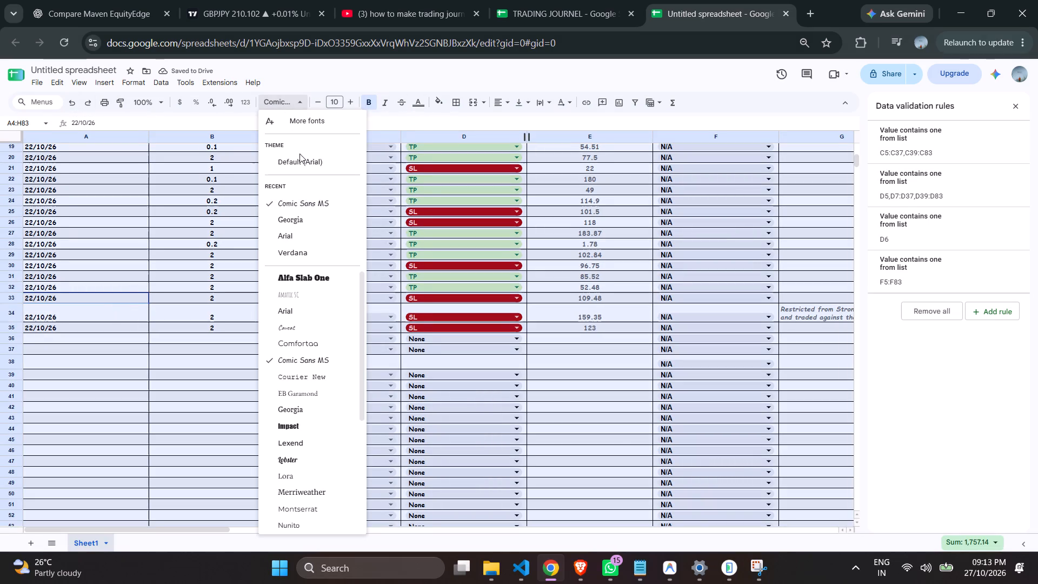
pyautogui.click(310, 201)
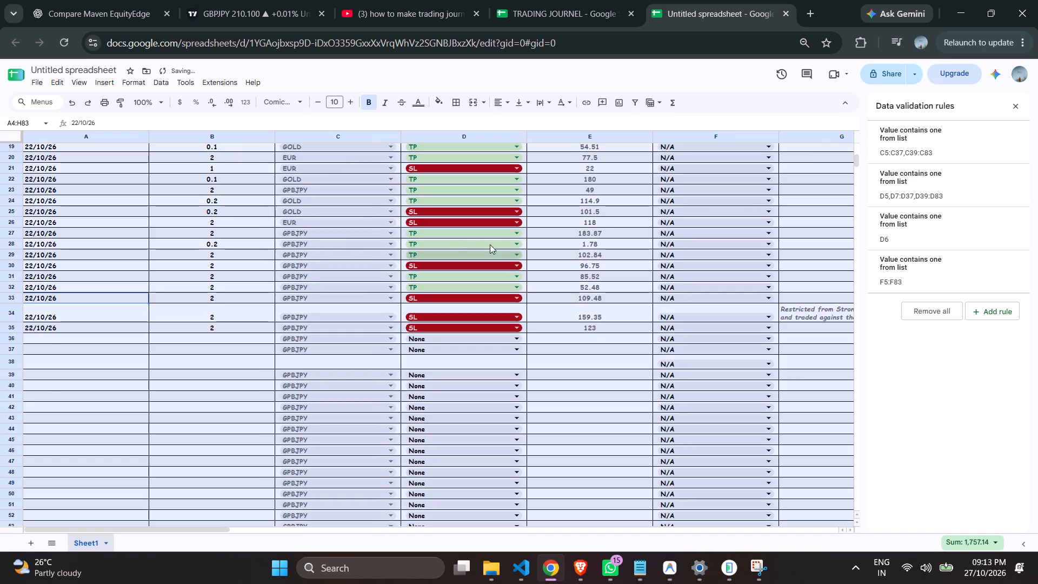
# Narrow the BUY/SELL and Tp/Sl Amount(in $) columns to about the width of their headers.
pyautogui.scroll(3, 458, 235)
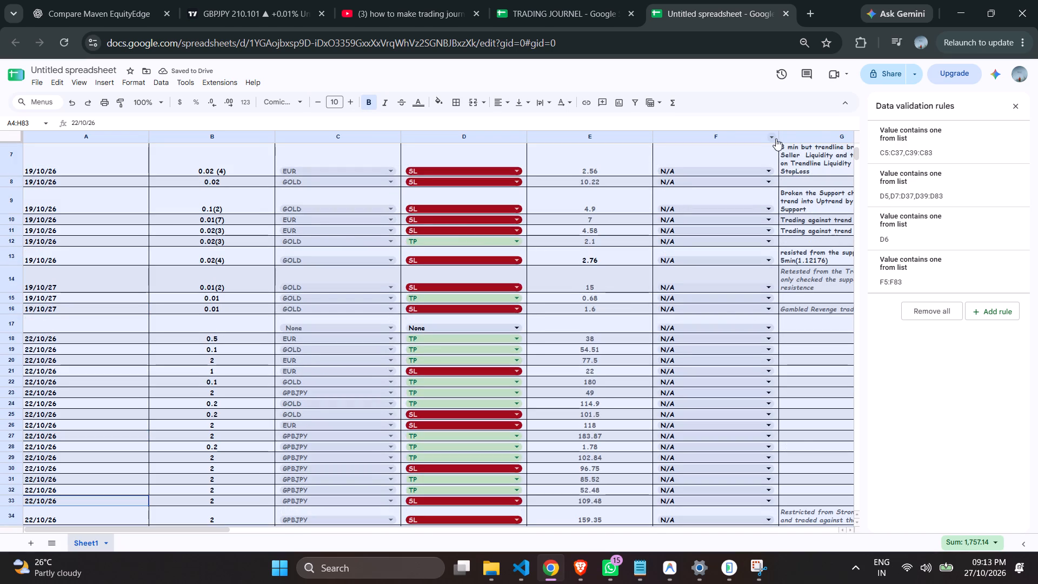
pyautogui.moveTo(780, 134); pyautogui.dragTo(724, 147)
pyautogui.scroll(4, 758, 315)
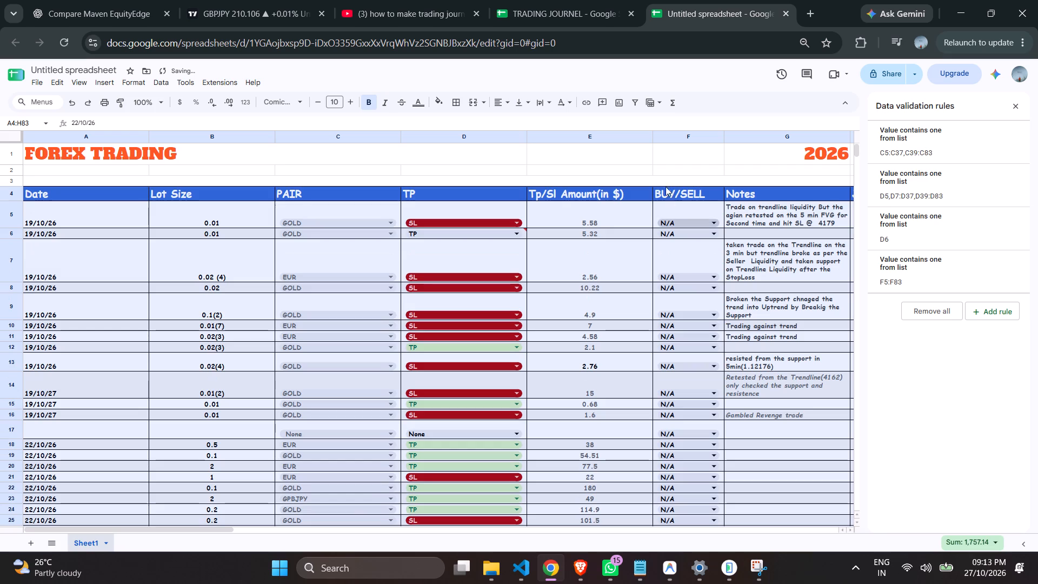
pyautogui.moveTo(654, 140); pyautogui.dragTo(629, 145)
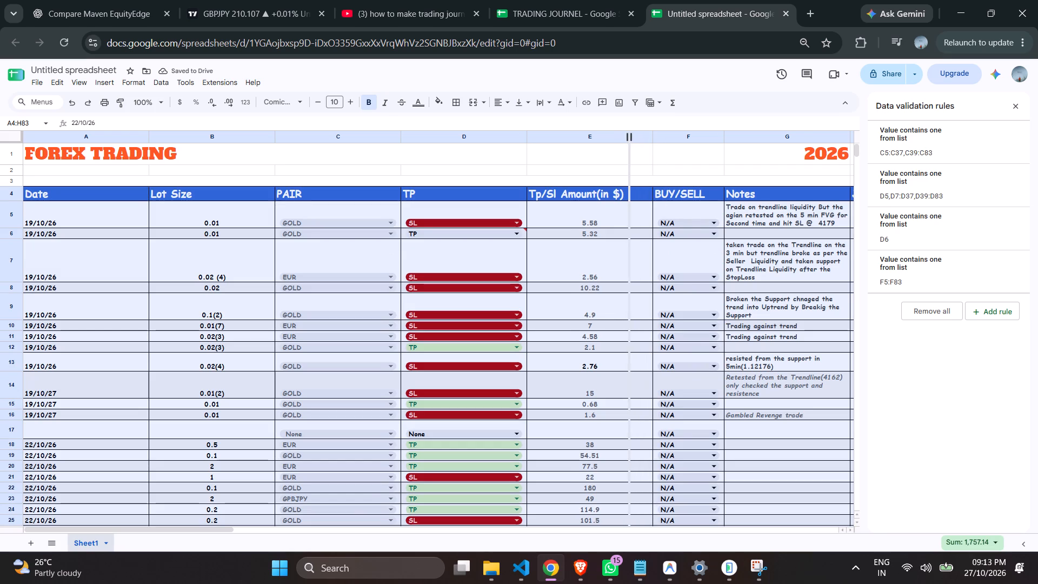
pyautogui.moveTo(629, 145); pyautogui.dragTo(626, 145)
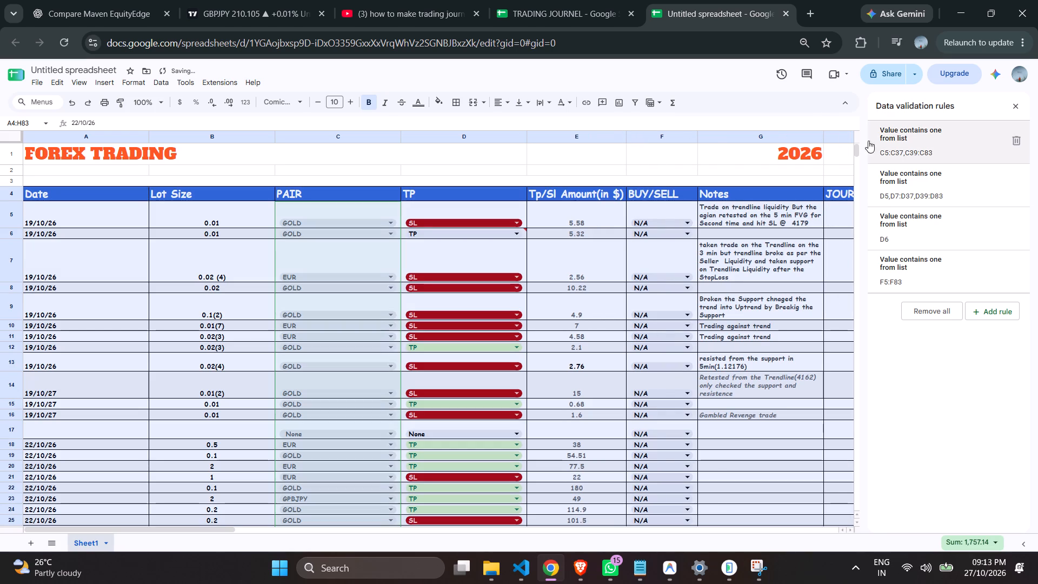
# Close the data validation rules and widen column H, next to Notes.
pyautogui.click(1014, 108)
pyautogui.moveTo(949, 134); pyautogui.dragTo(1037, 136)
# Review the reformatted journal rows down through the empty entries below the last trade.
pyautogui.scroll(-1, 440, 366)
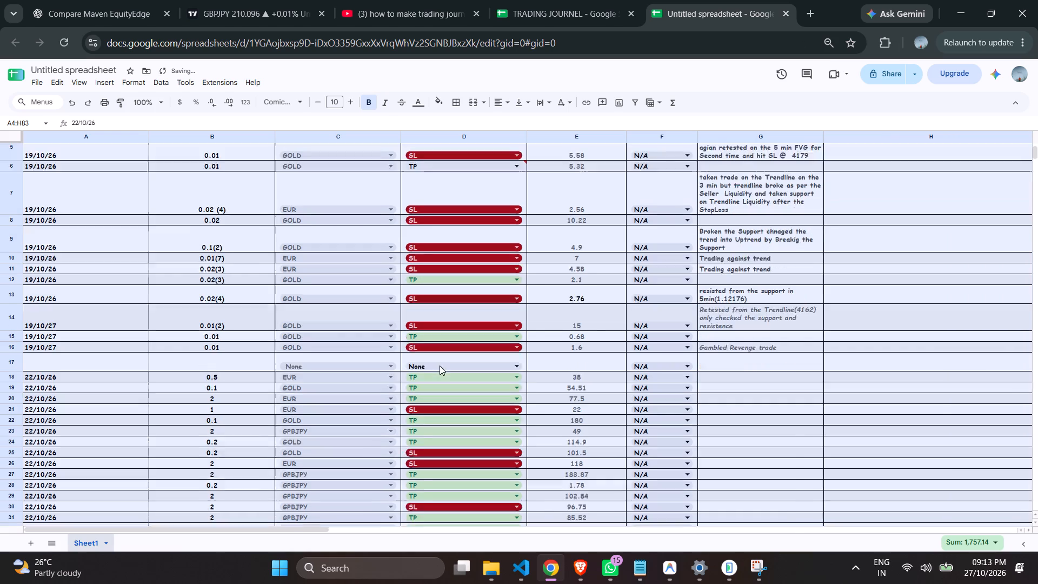
pyautogui.scroll(-4, 440, 366)
pyautogui.scroll(1, 440, 366)
pyautogui.scroll(-1, 440, 366)
pyautogui.scroll(1, 440, 366)
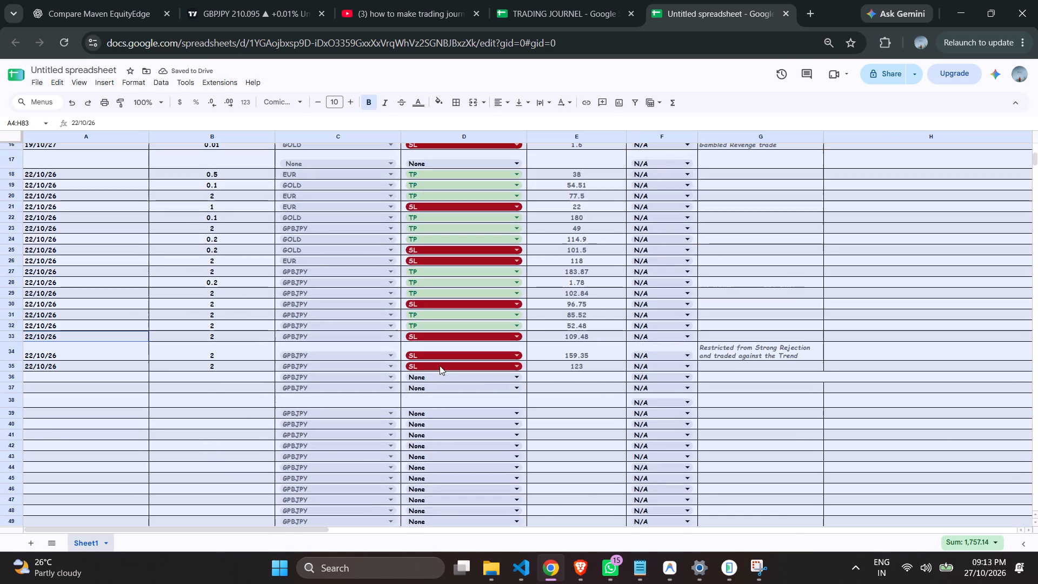
pyautogui.scroll(-5, 440, 366)
pyautogui.scroll(1, 440, 366)
pyautogui.scroll(-1, 440, 366)
pyautogui.scroll(5, 440, 366)
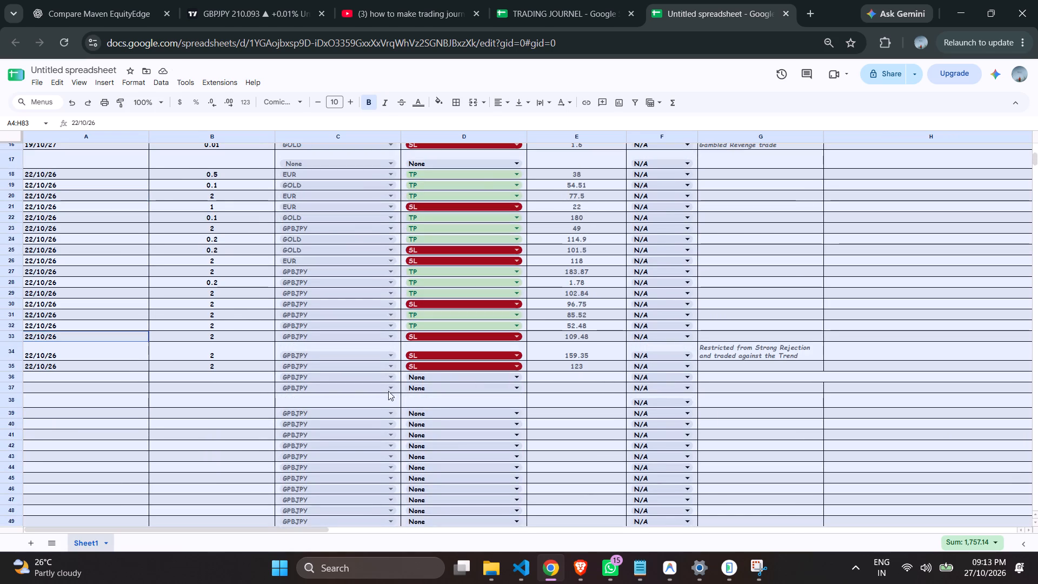
# Set the PAIR dropdown in C39 to None and fill it down through C83.
pyautogui.click(391, 413)
pyautogui.click(287, 479)
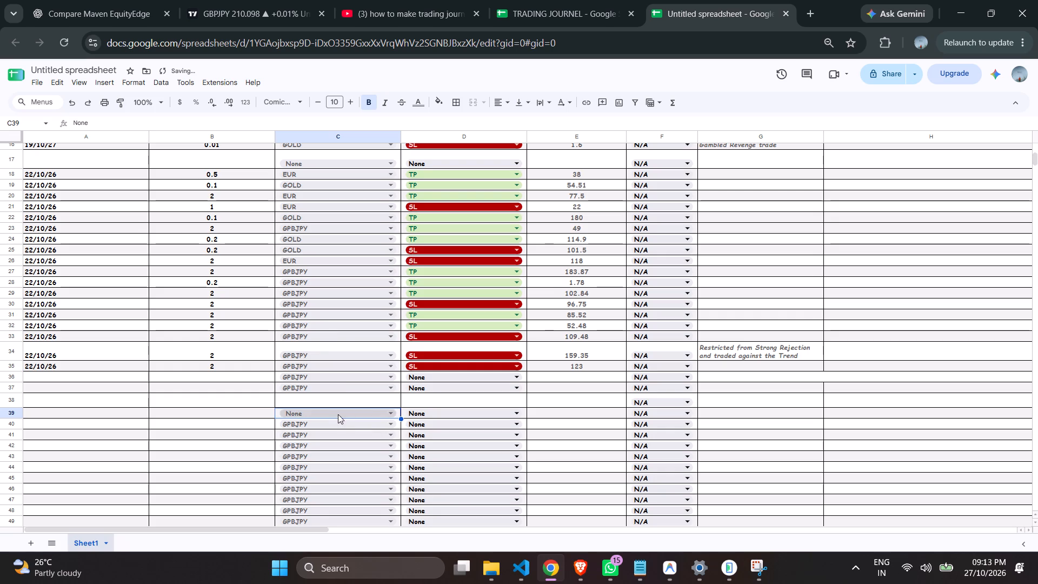
pyautogui.moveTo(400, 419); pyautogui.dragTo(414, 549)
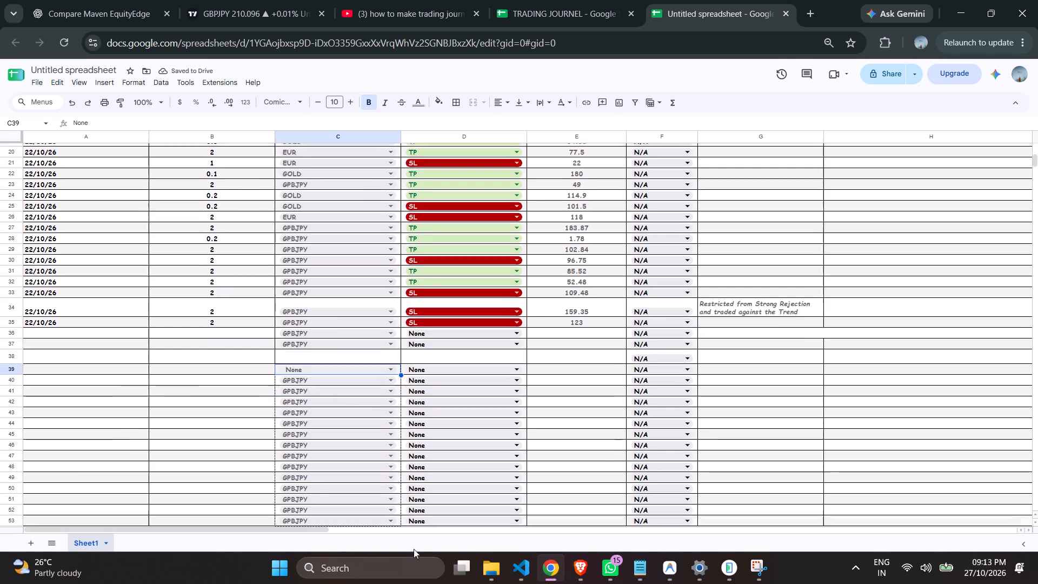
pyautogui.moveTo(414, 549); pyautogui.dragTo(384, 374)
pyautogui.scroll(1, 427, 394)
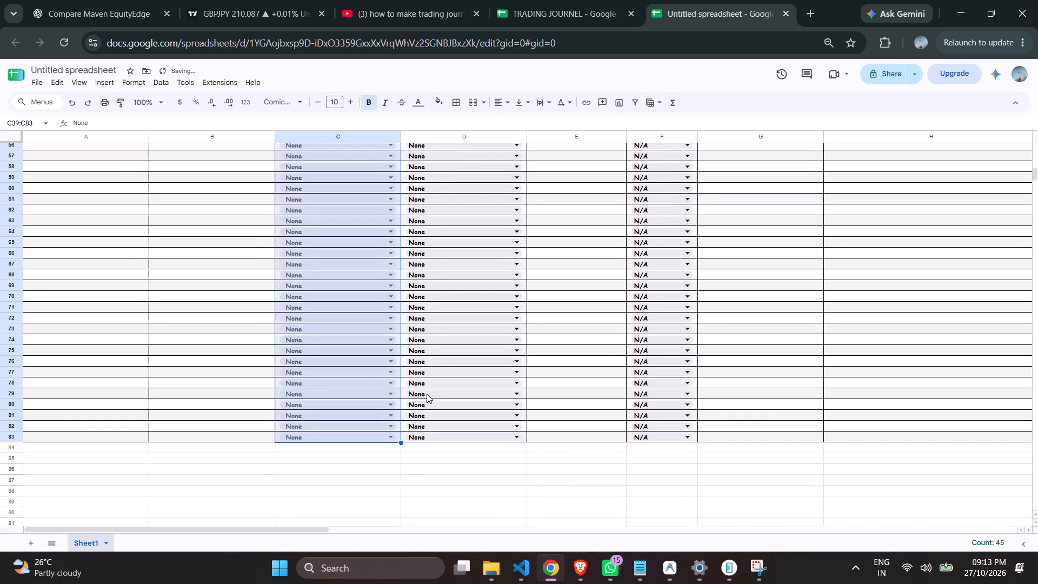
# Select the whole journal table A4:H83 again and reapply bold and the Comic Sans MS font.
pyautogui.scroll(1, 427, 394)
pyautogui.click(160, 342)
pyautogui.scroll(-1, 331, 289)
pyautogui.scroll(1, 331, 289)
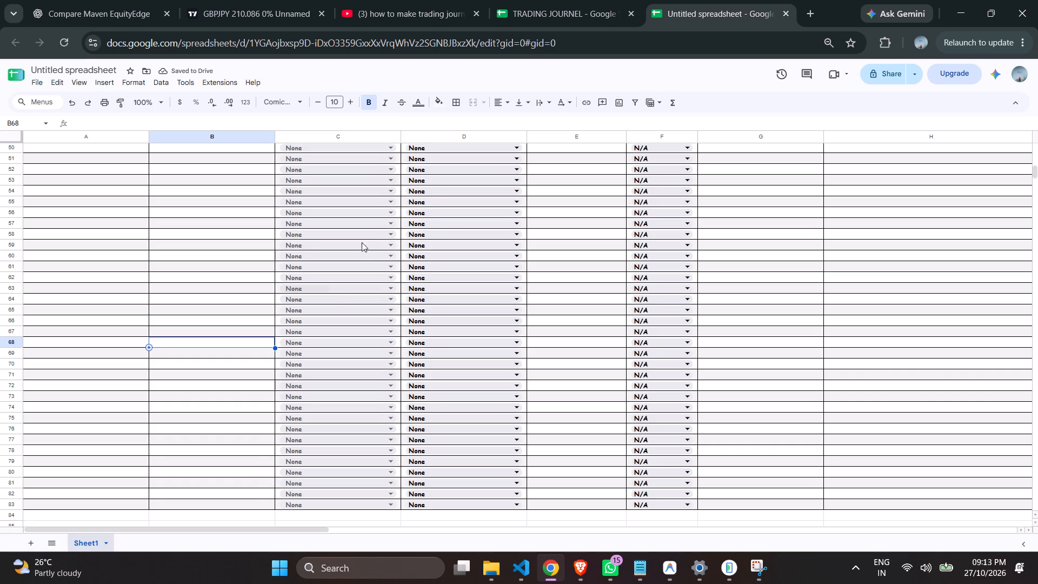
pyautogui.scroll(3, 363, 238)
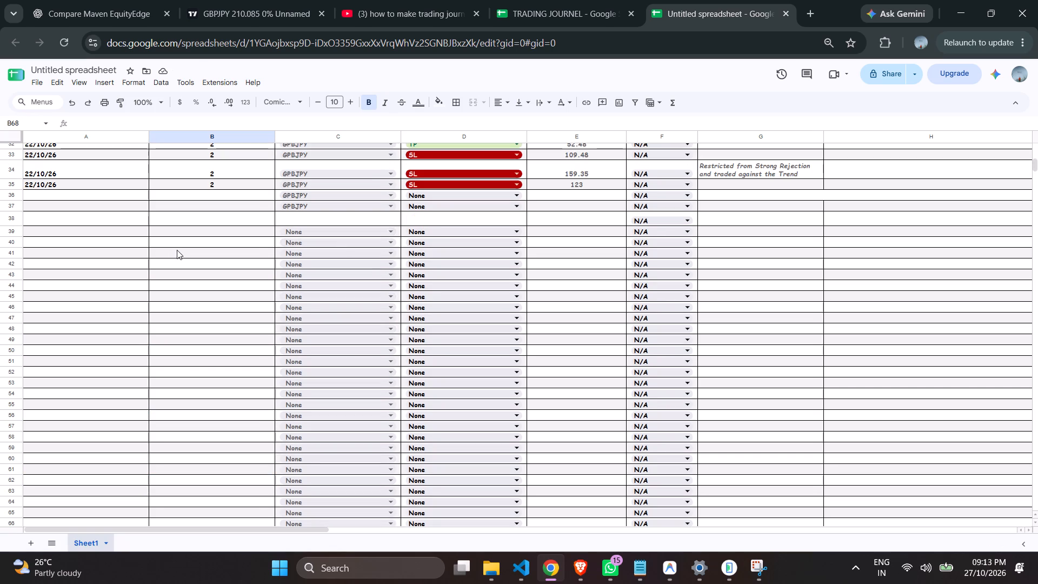
pyautogui.hotkey('ctrl', 'a')
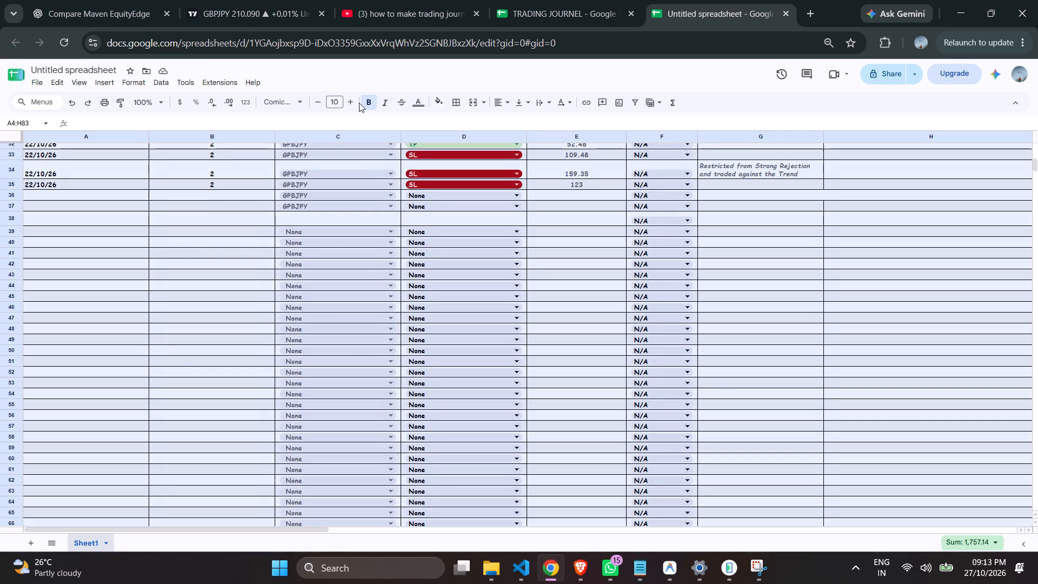
pyautogui.click(363, 103)
pyautogui.click(363, 103)
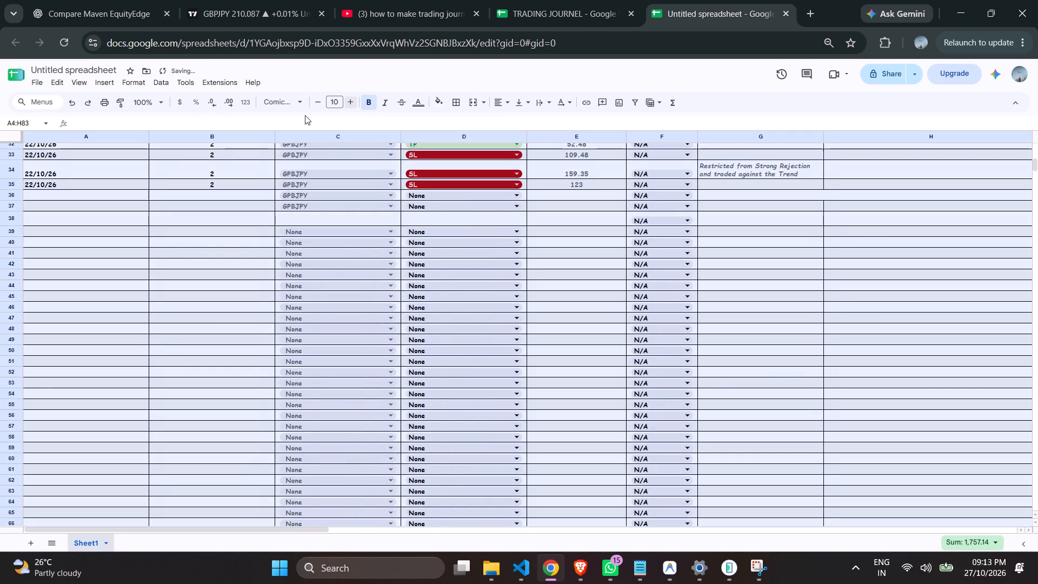
pyautogui.click(280, 106)
pyautogui.click(304, 208)
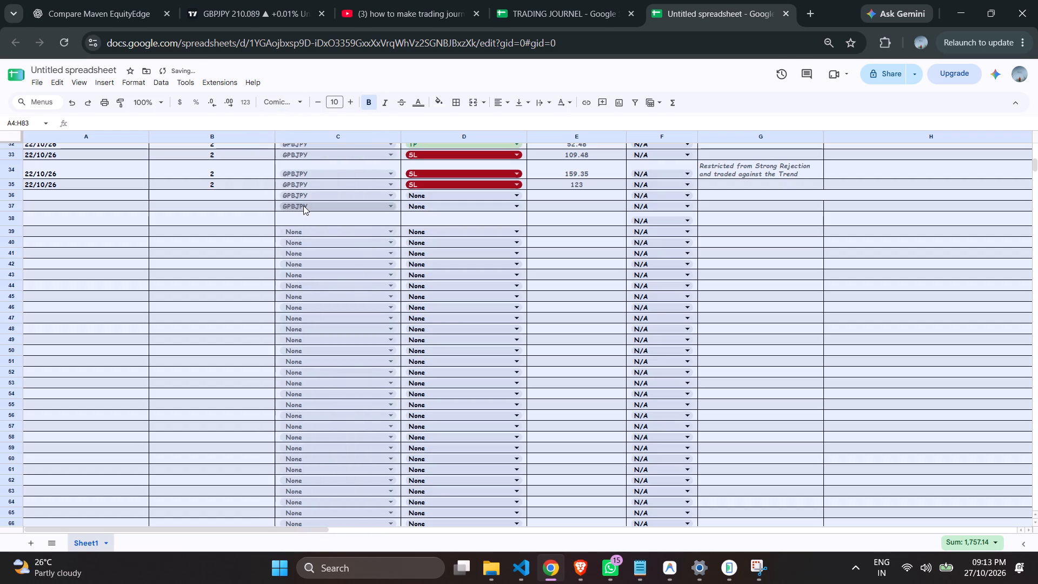
pyautogui.click(925, 286)
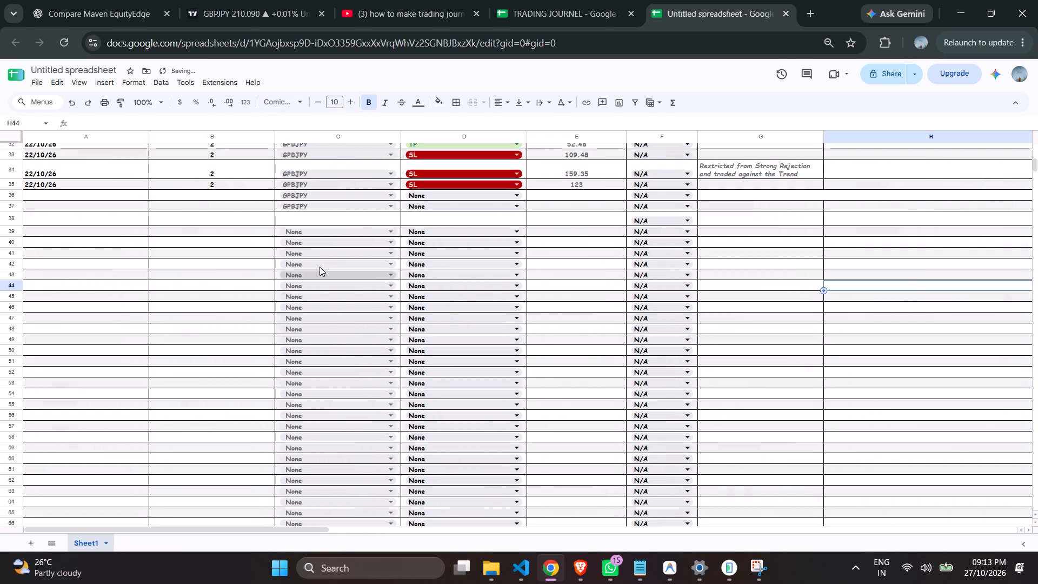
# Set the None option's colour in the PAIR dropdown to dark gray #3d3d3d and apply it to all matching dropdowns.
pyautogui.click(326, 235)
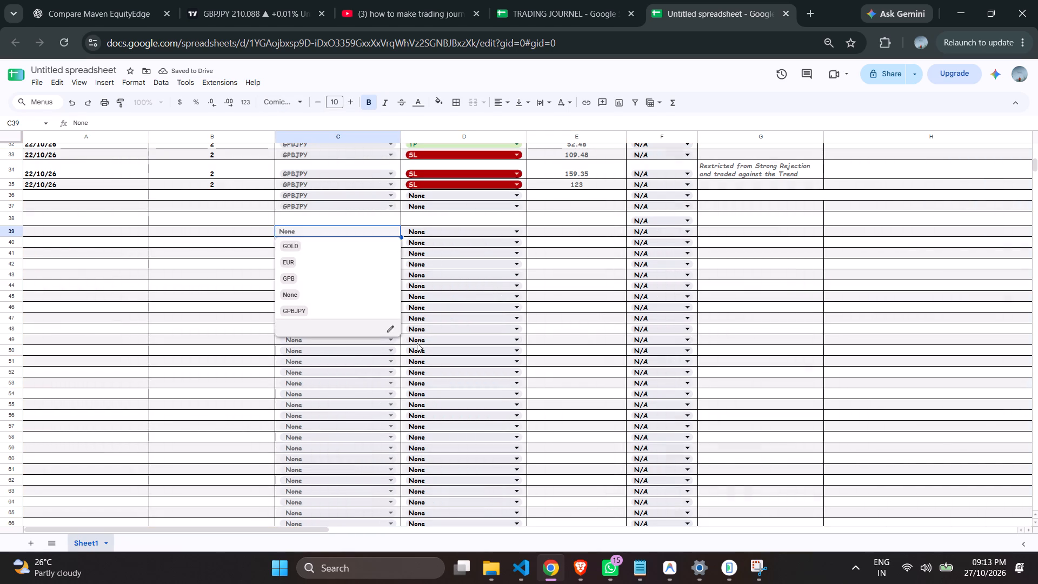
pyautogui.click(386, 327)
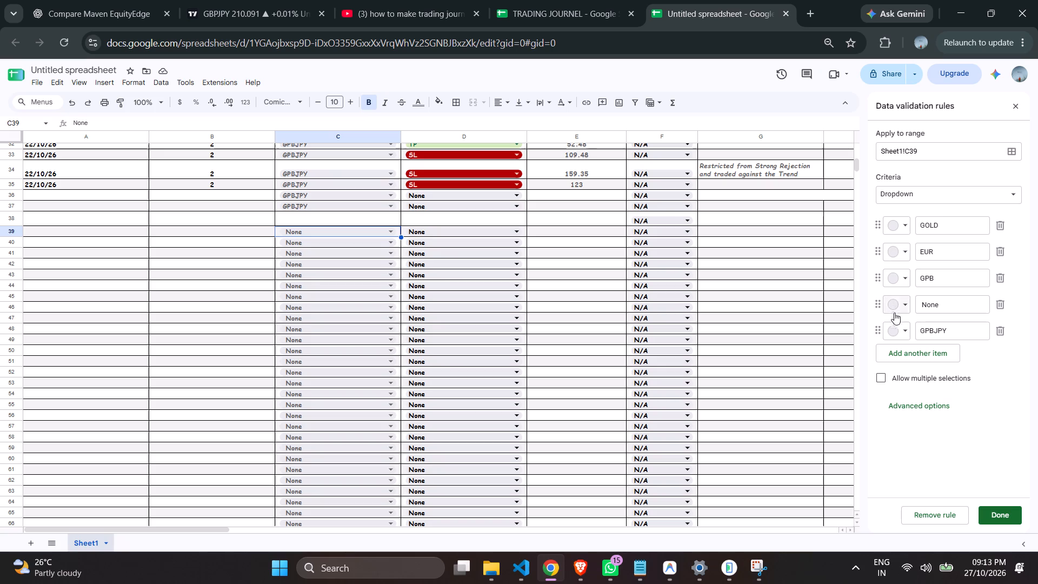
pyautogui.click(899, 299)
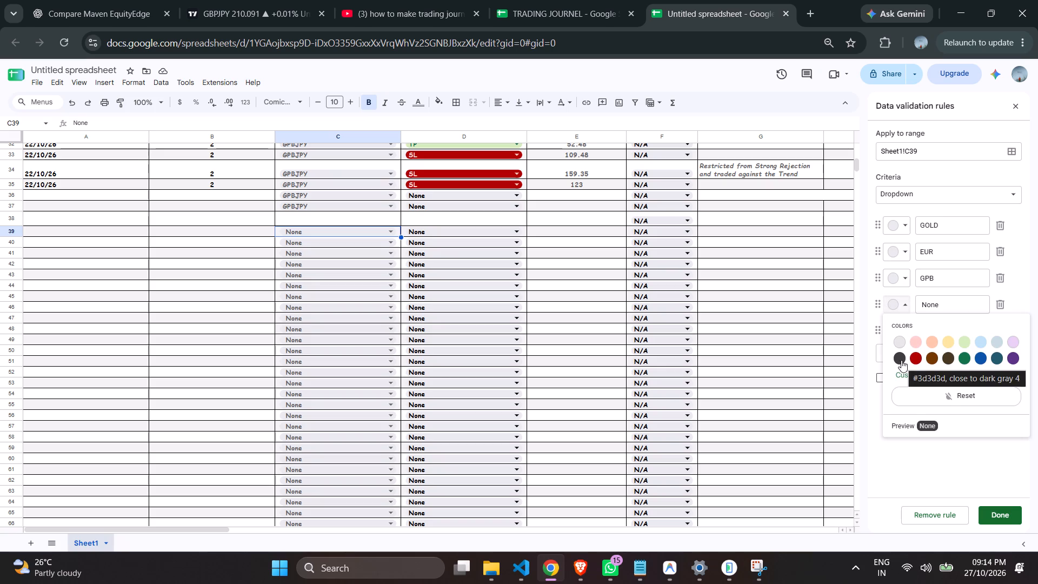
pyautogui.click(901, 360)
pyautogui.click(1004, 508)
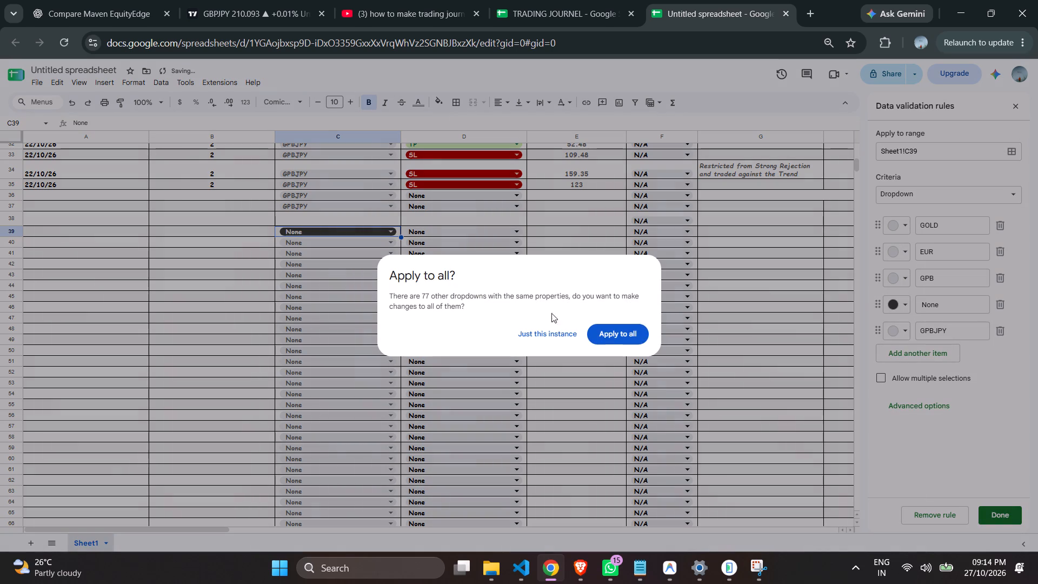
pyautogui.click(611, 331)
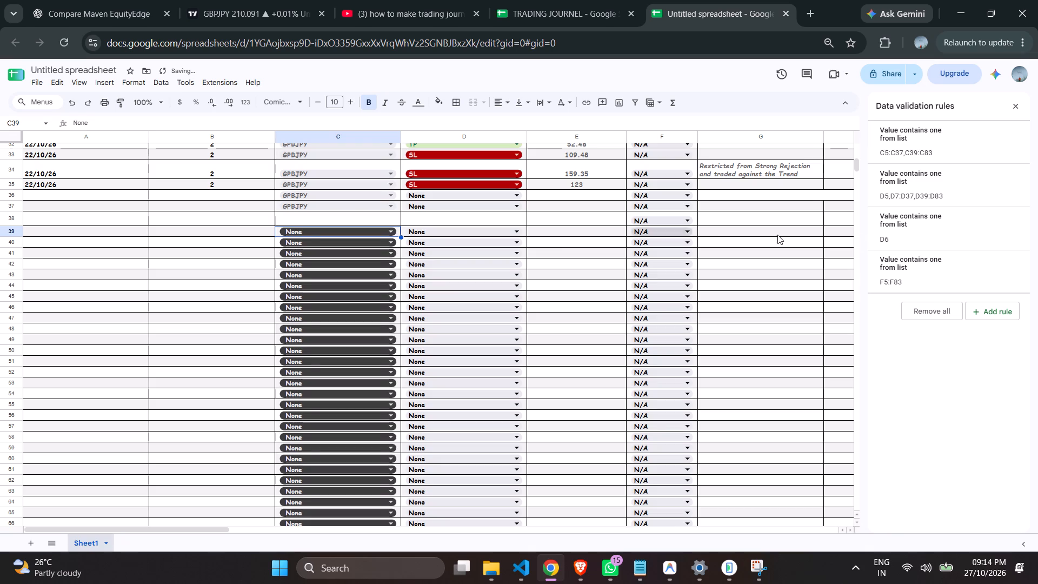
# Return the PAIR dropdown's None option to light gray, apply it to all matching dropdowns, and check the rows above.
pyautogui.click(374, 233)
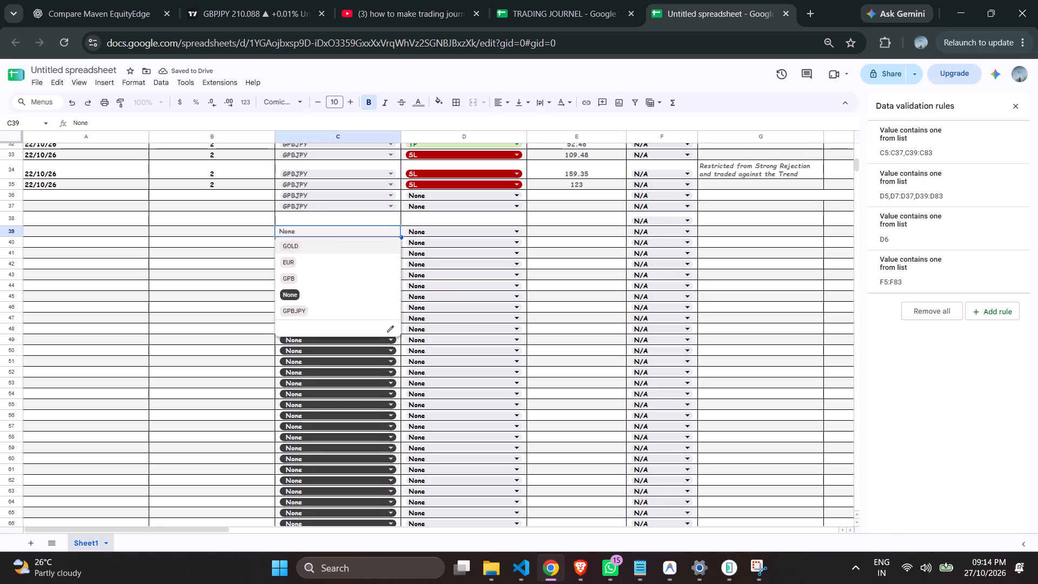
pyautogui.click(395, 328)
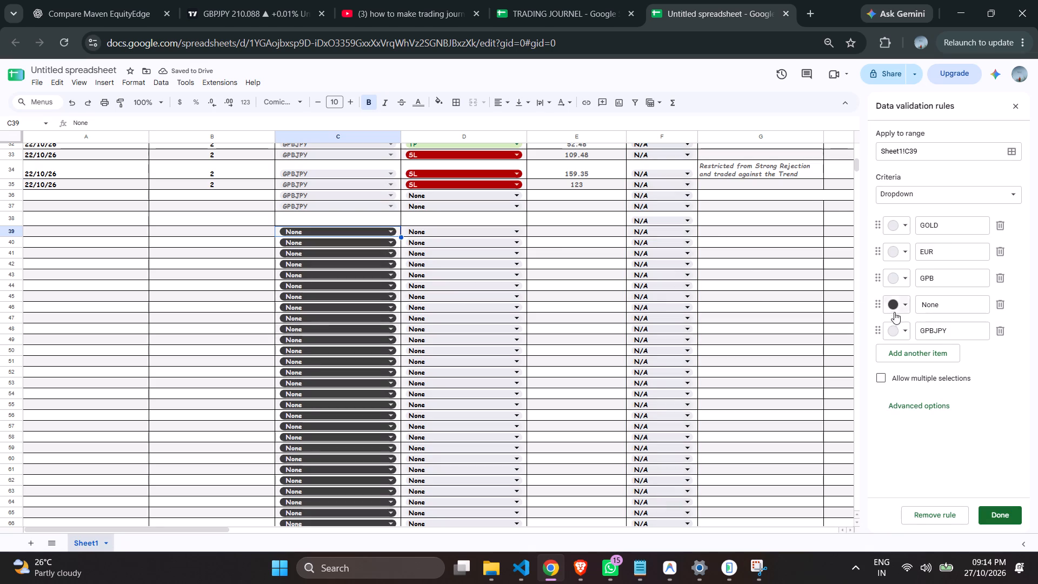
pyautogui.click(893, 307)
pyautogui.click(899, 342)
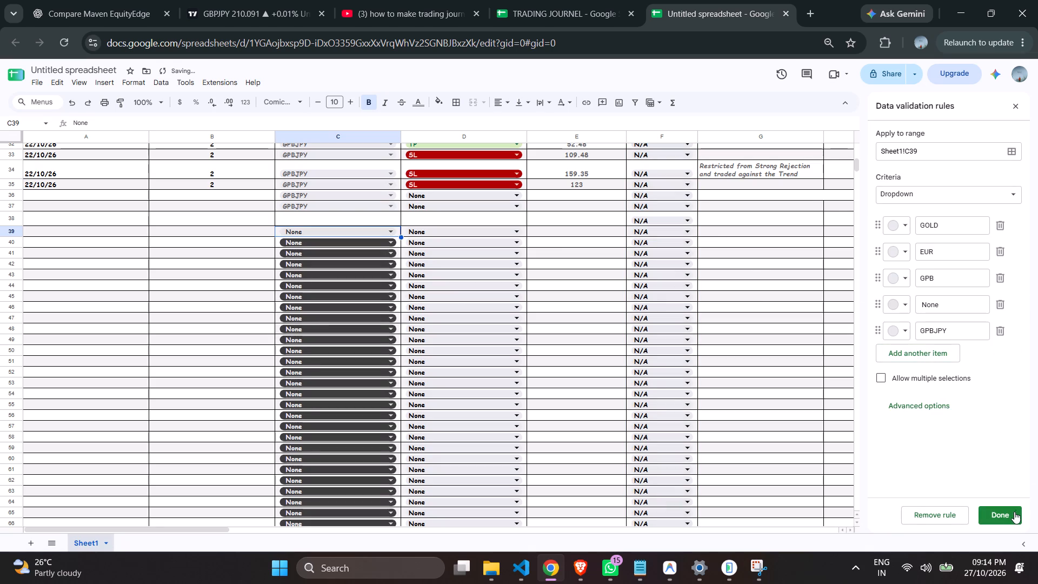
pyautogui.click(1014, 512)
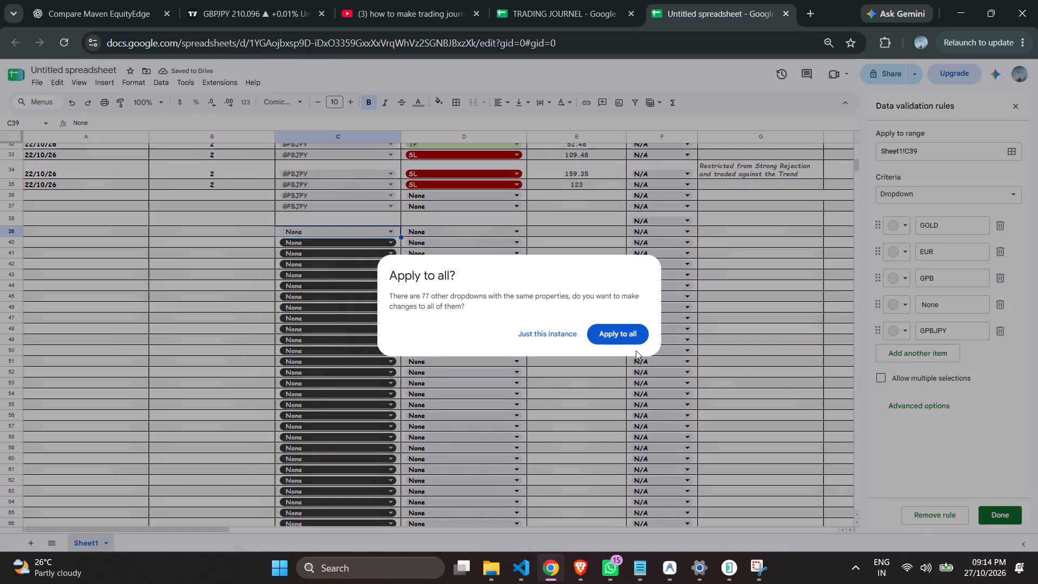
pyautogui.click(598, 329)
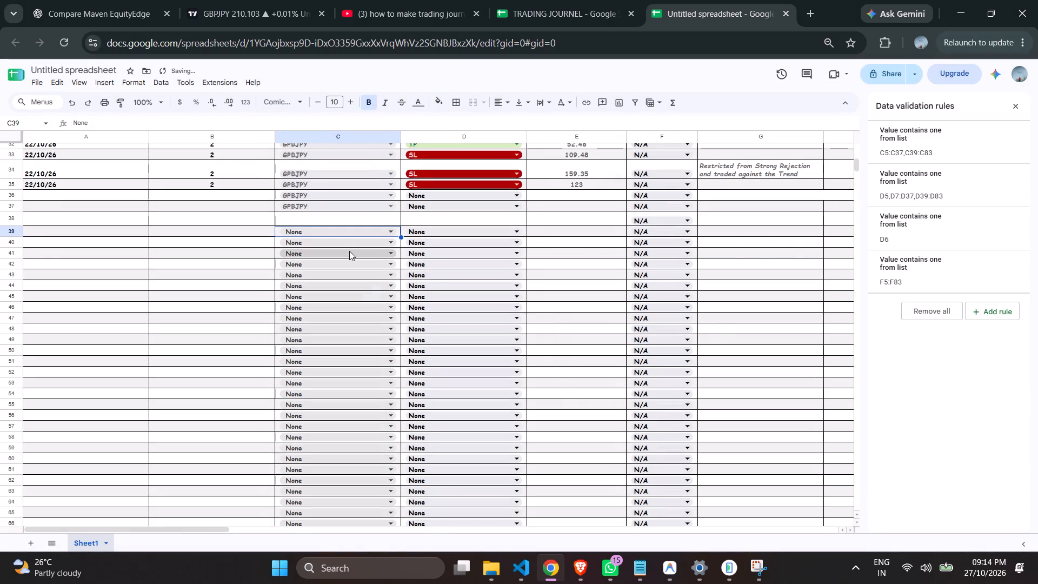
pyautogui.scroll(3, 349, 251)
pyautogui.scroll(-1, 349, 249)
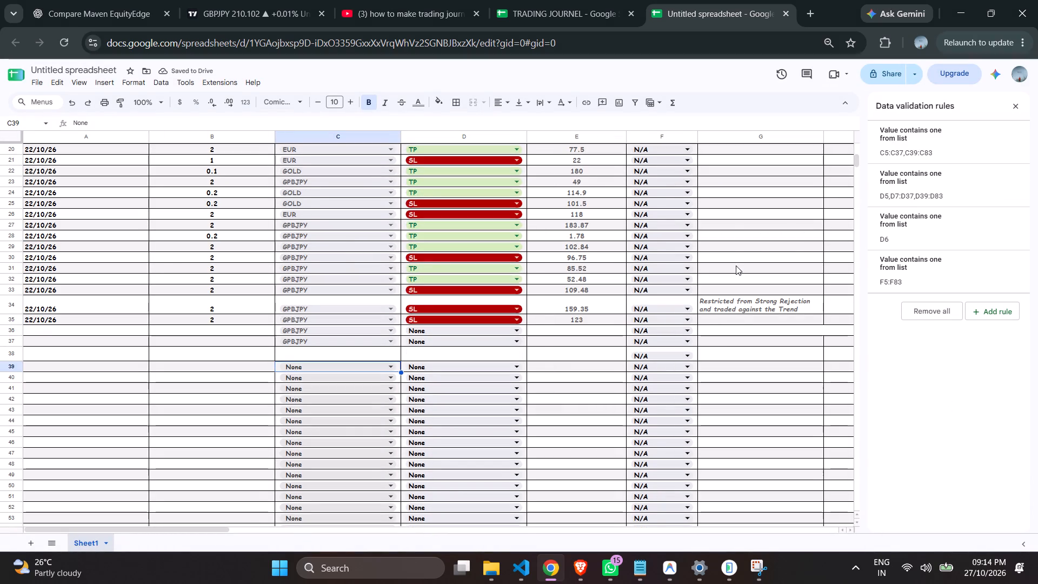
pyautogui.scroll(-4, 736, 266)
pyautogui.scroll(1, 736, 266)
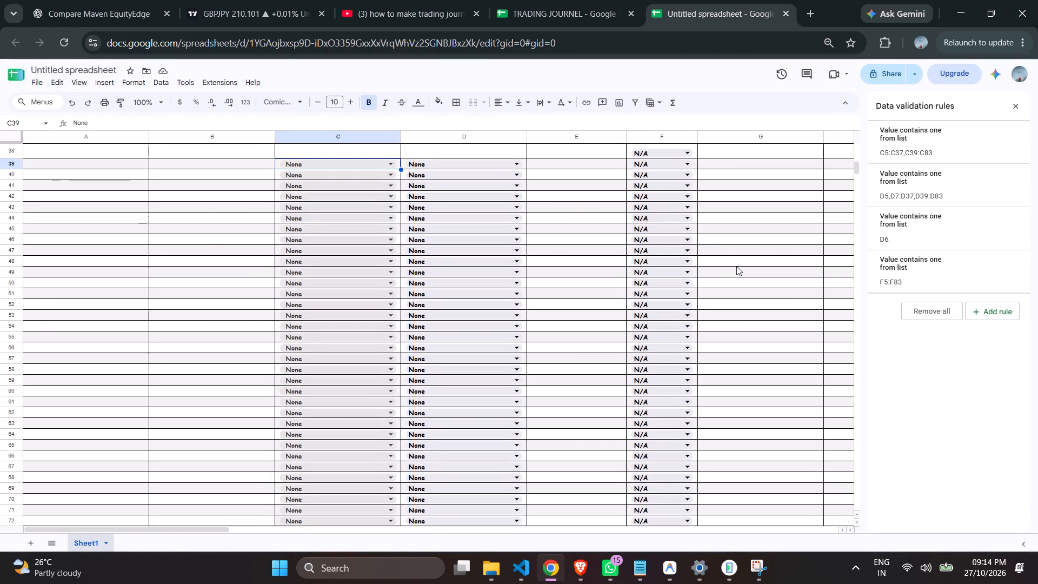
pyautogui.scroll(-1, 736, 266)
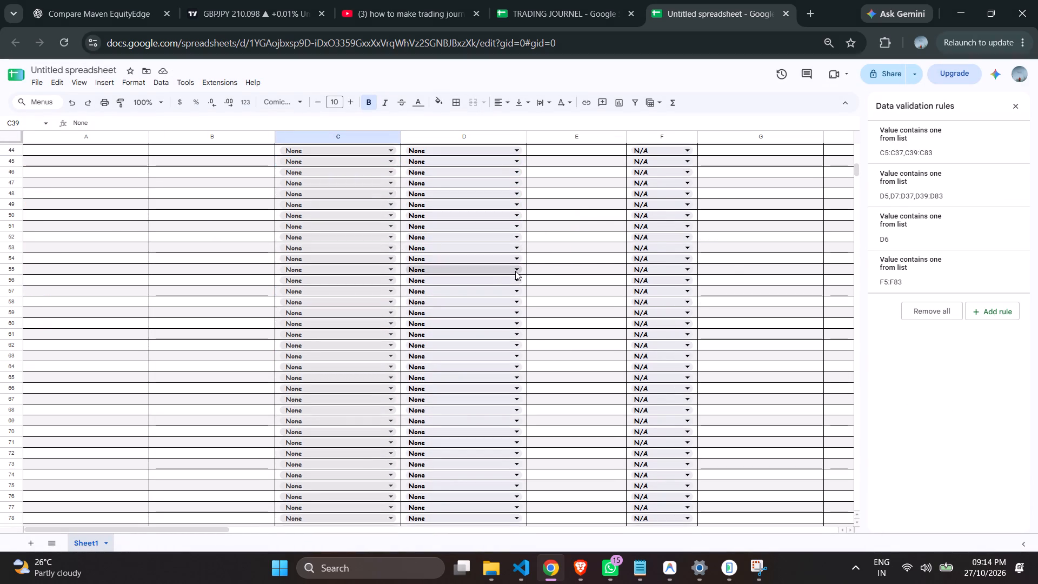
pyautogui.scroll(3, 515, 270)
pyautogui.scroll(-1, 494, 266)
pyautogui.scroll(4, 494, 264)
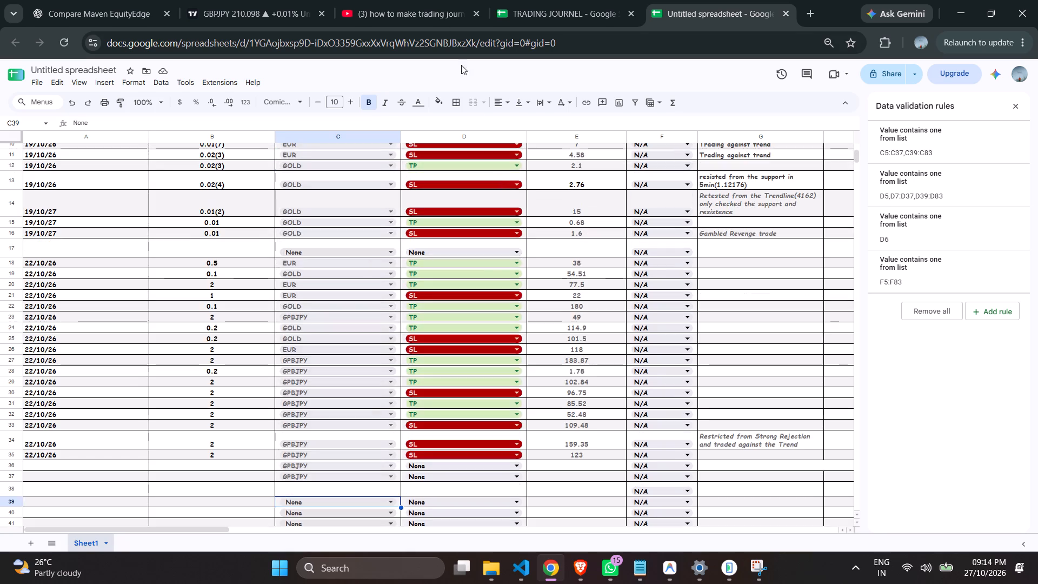
# Switch to the YouTube trading-journal short and go to the YouTube home page.
pyautogui.click(431, 0)
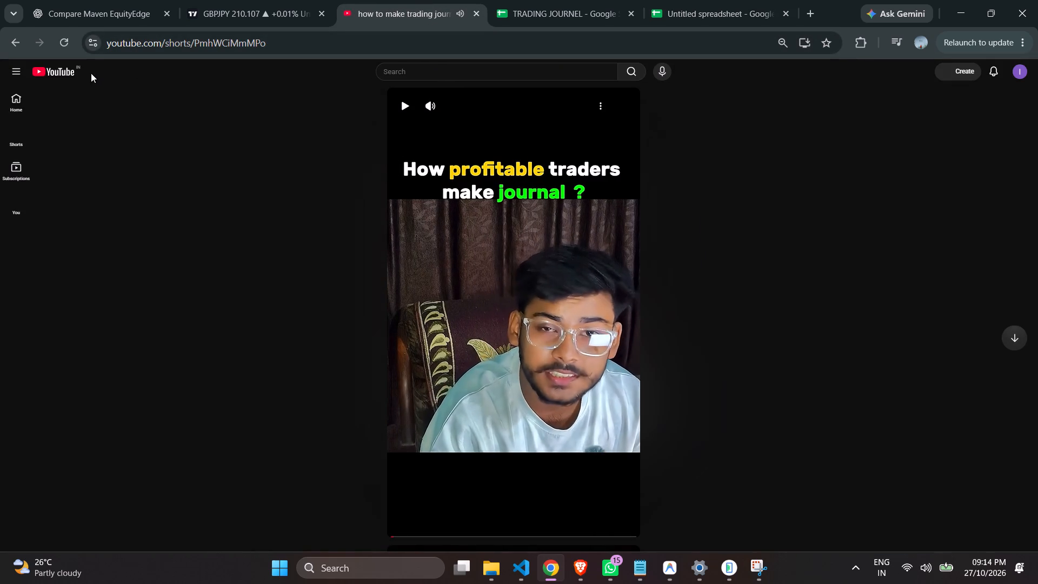
pyautogui.click(74, 75)
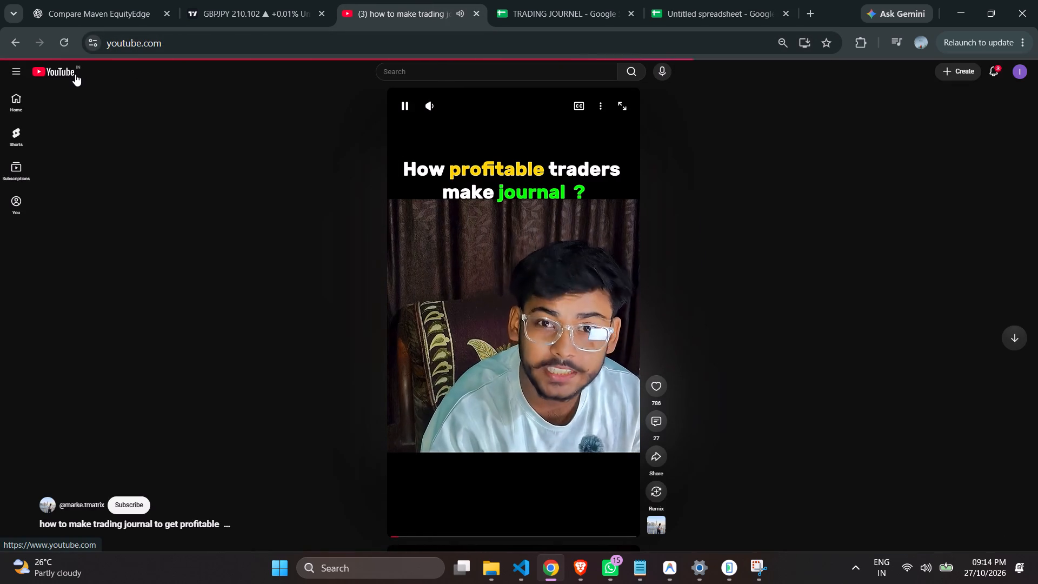
# Close the original TRADING JOURNEL spreadsheet, keeping the untitled copy open.
pyautogui.click(707, 0)
pyautogui.click(588, 2)
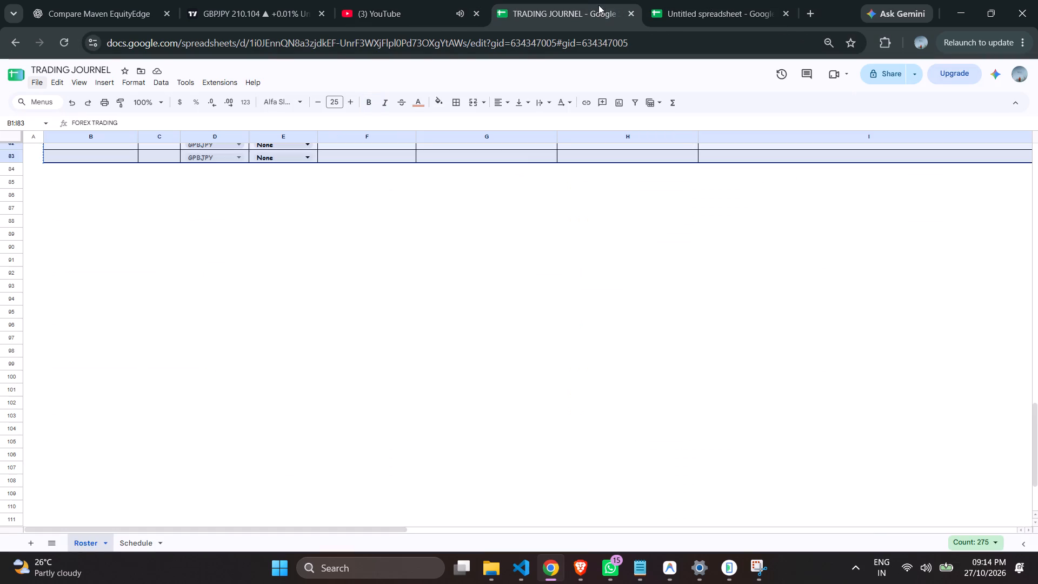
pyautogui.click(629, 11)
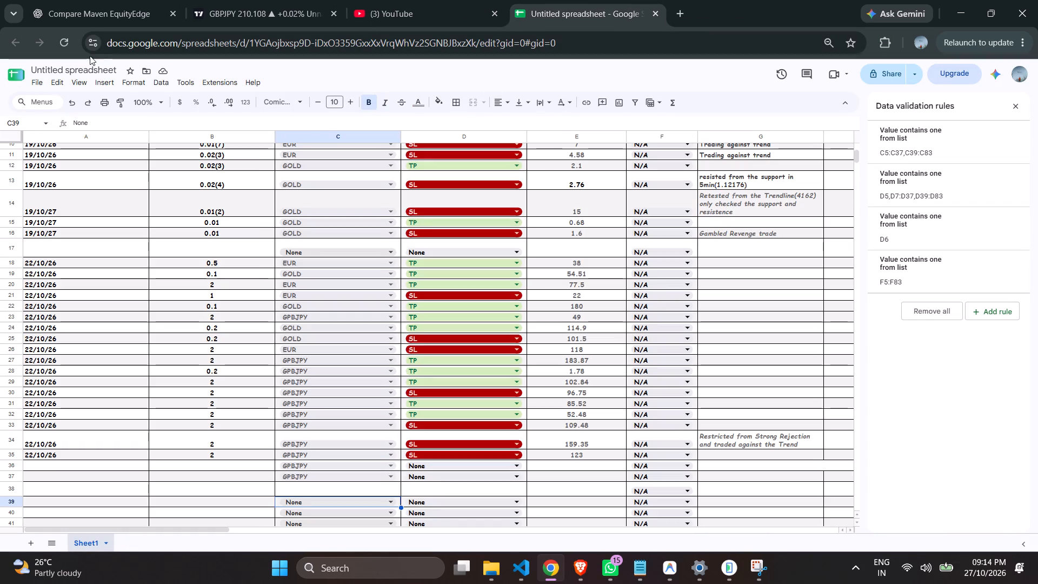
# Rename the untitled spreadsheet as JOURNEL TRADING SHEET.
pyautogui.doubleClick(81, 64)
pyautogui.hotkey('ctrl', 'BackSpace')
pyautogui.hotkey('ctrl', 'BackSpace')
pyautogui.hotkey('ctrl', 'BackSpace')
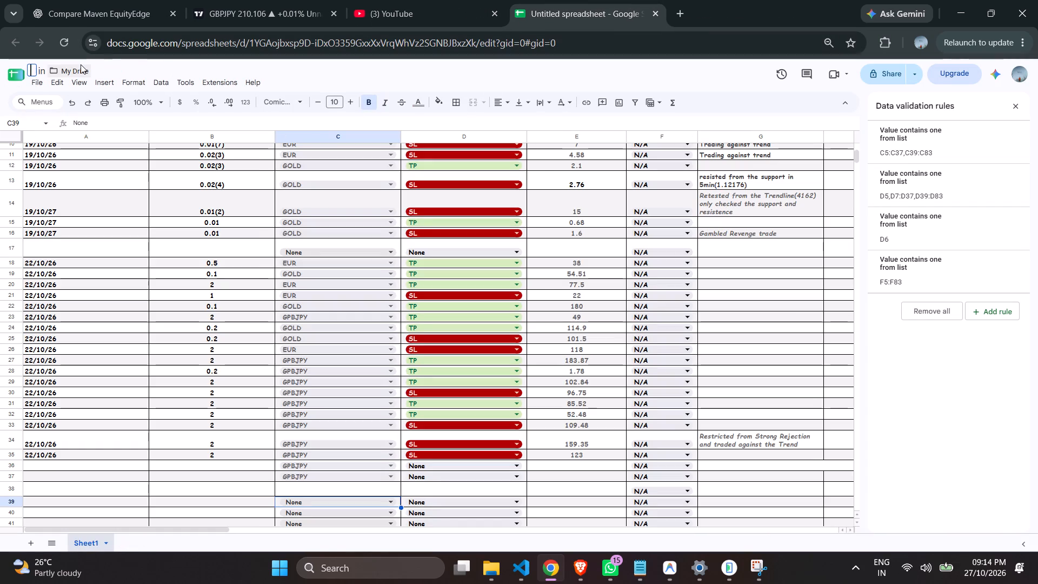
pyautogui.write('JOURN')
pyautogui.write('EL')
pyautogui.press('space')
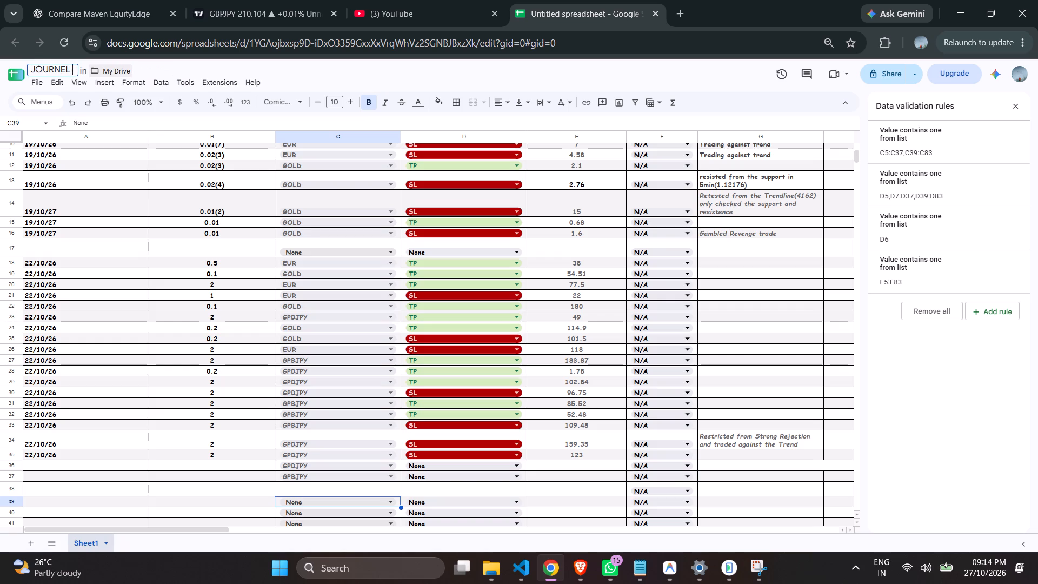
pyautogui.write('TRA')
pyautogui.write('DING')
pyautogui.press('space')
pyautogui.write('SHEET')
pyautogui.press('Return')
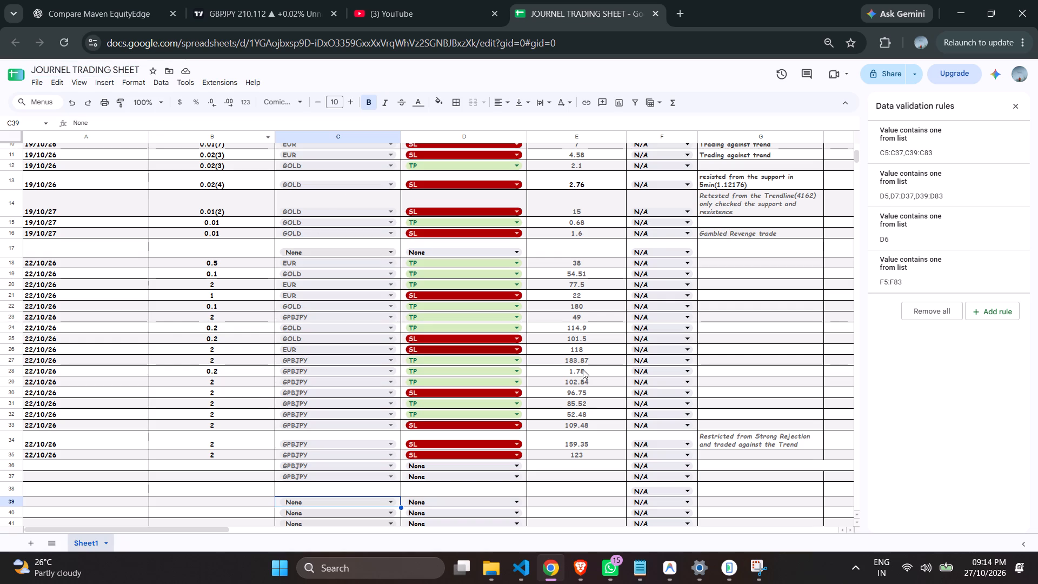
# Merge the range A38:H39 into a single cell across the journal table.
pyautogui.scroll(1, 567, 419)
pyautogui.scroll(-1, 567, 421)
pyautogui.scroll(1, 567, 424)
pyautogui.scroll(-2, 566, 424)
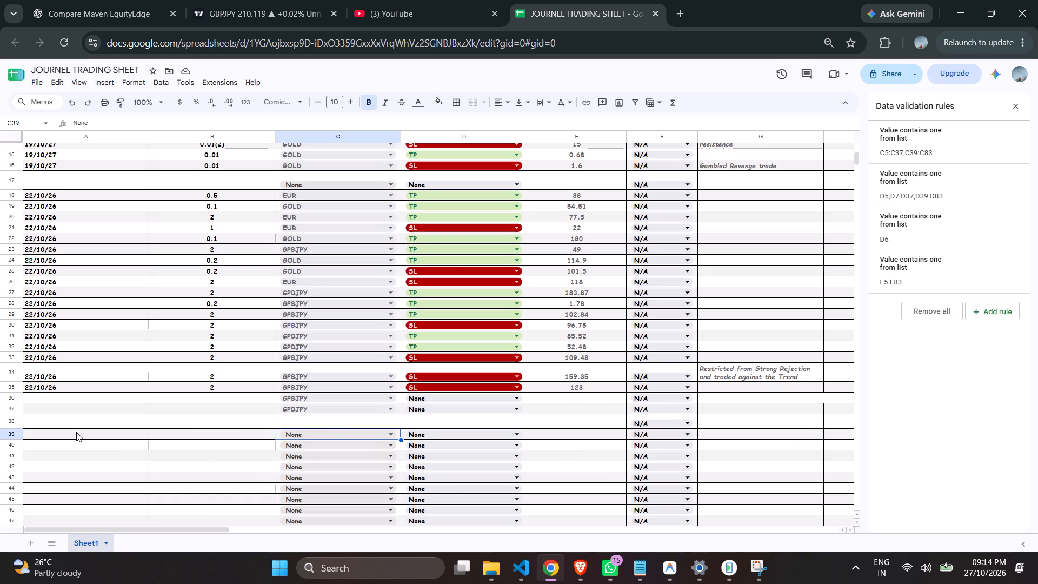
pyautogui.moveTo(58, 423); pyautogui.dragTo(809, 434)
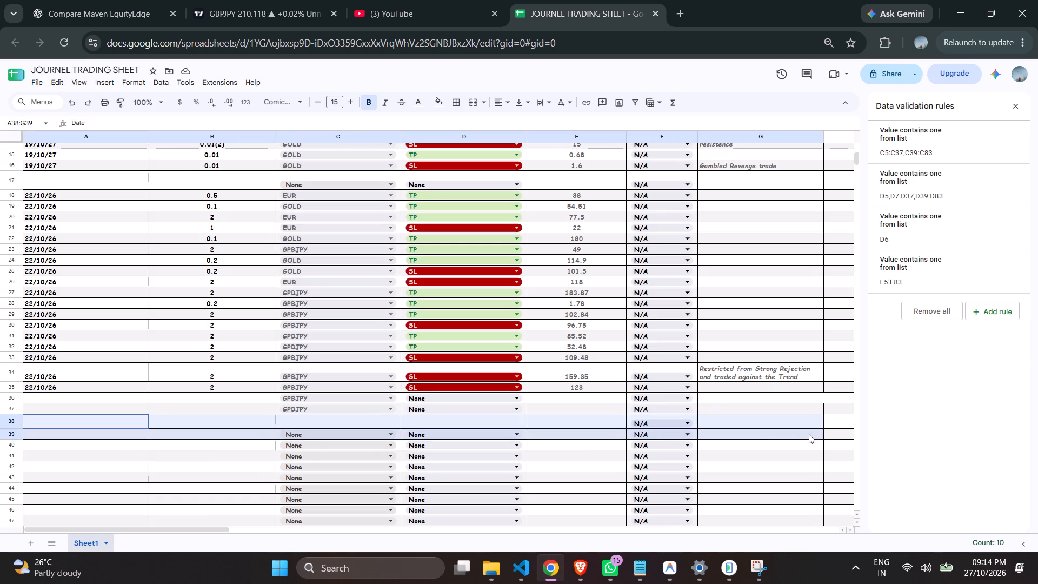
pyautogui.moveTo(809, 434); pyautogui.dragTo(851, 434)
pyautogui.click(473, 100)
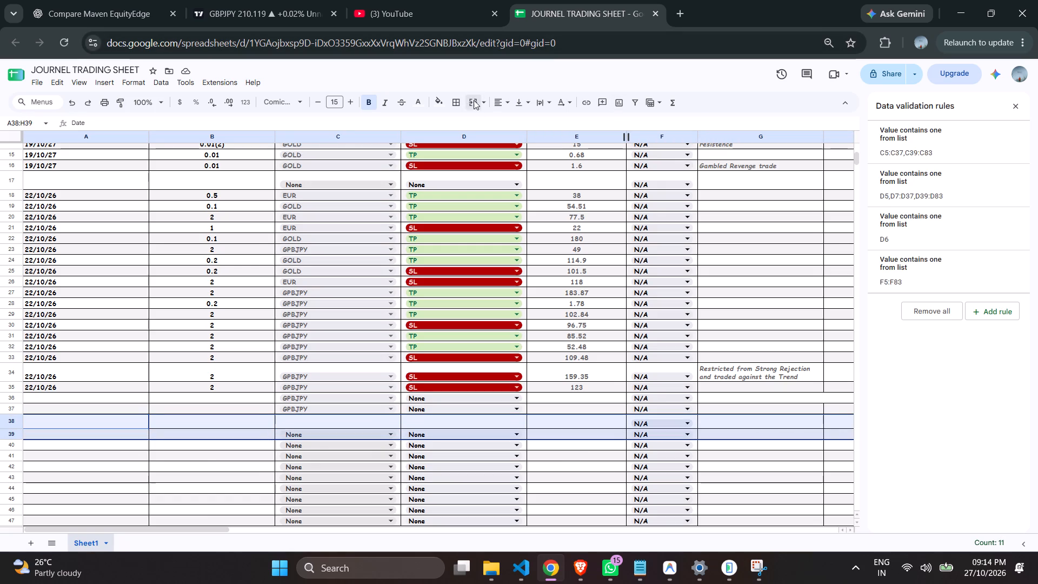
pyautogui.click(633, 352)
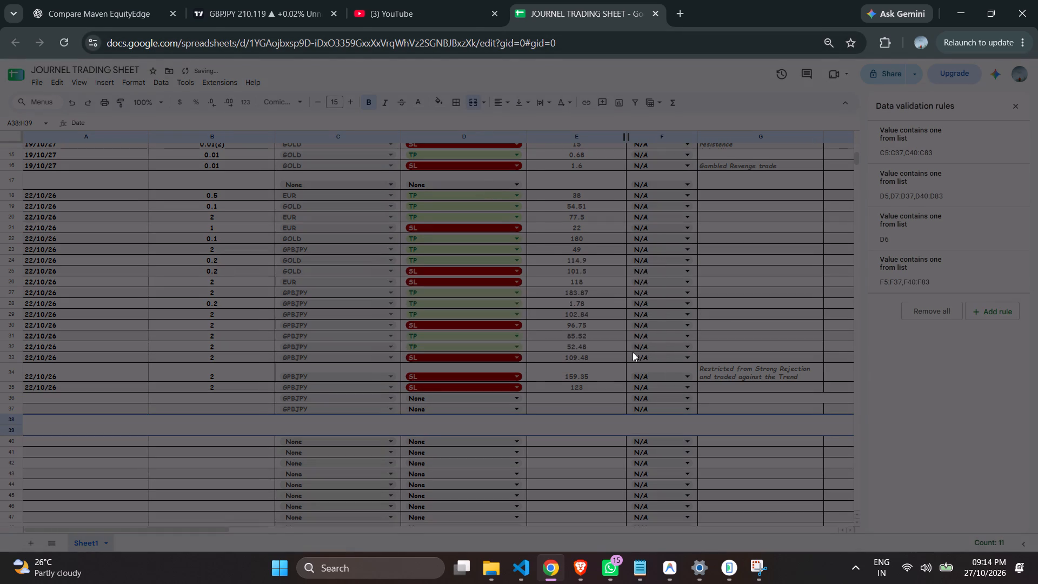
# Replace the text in merged cell A38:H39 with PROP FIRM ACCOUNT 5K$ and centre it horizontally.
pyautogui.click(302, 424)
pyautogui.doubleClick(302, 424)
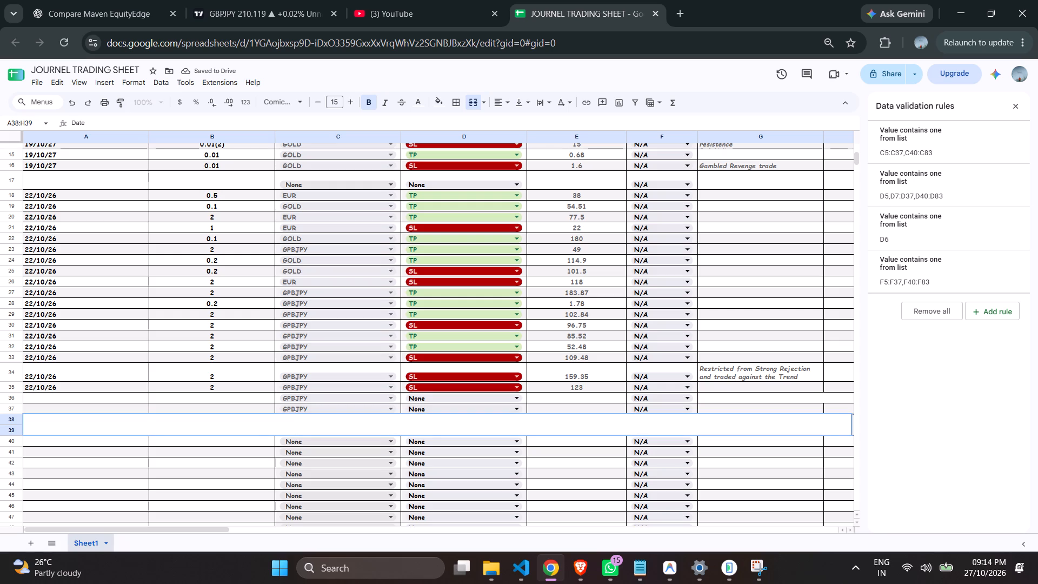
pyautogui.press('space')
pyautogui.write('PRO')
pyautogui.click(446, 420)
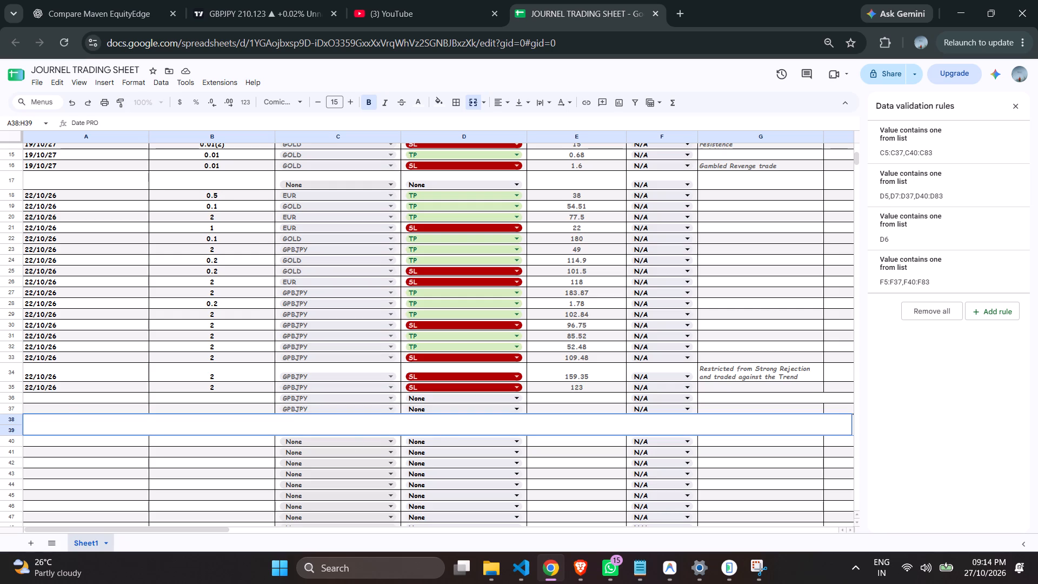
pyautogui.doubleClick(447, 420)
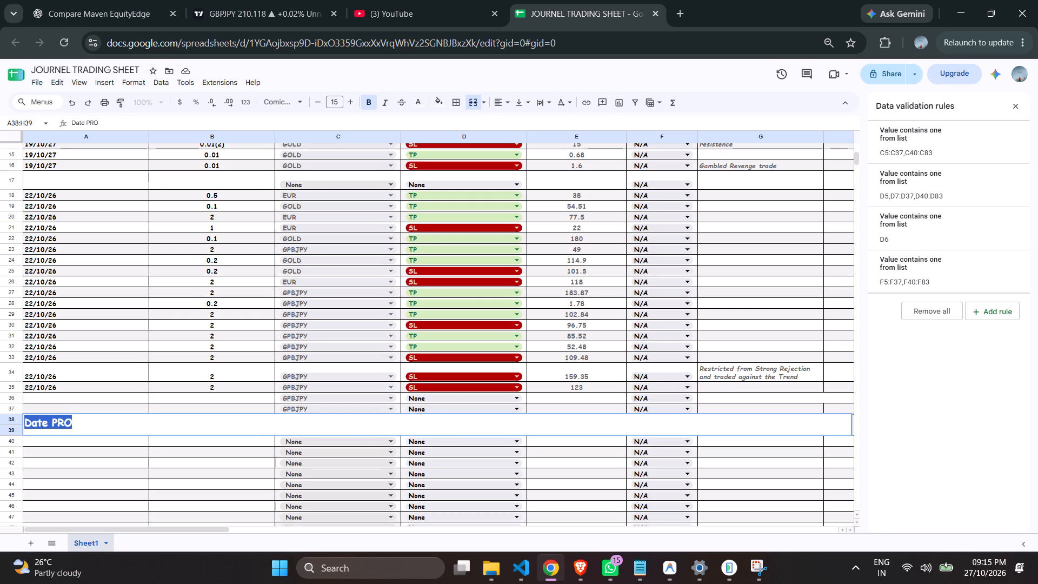
pyautogui.press('BackSpace')
pyautogui.write('PRO')
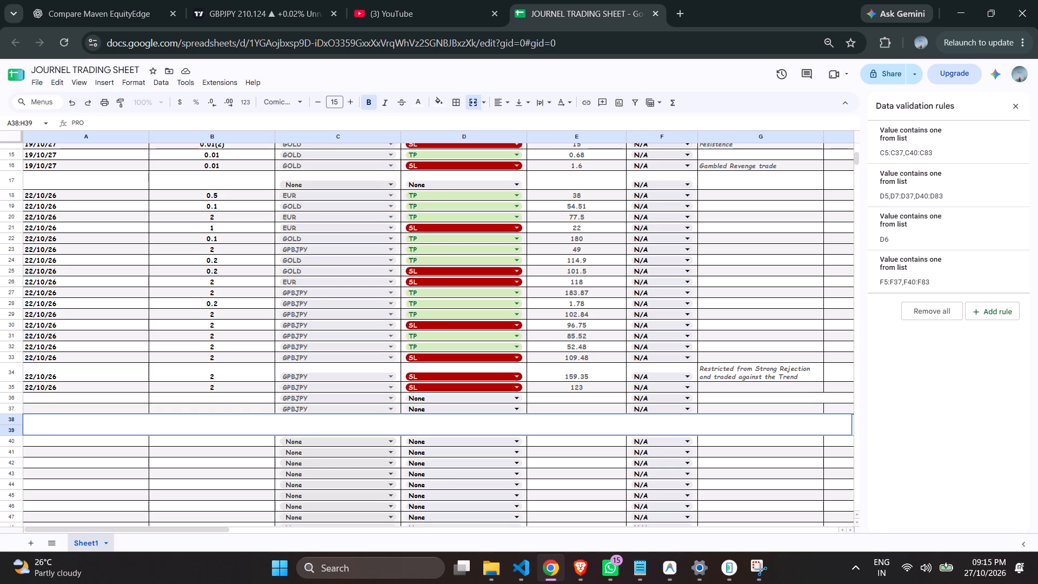
pyautogui.write('P FIRM ACCOUNT')
pyautogui.press('space')
pyautogui.write('5K')
pyautogui.hotkey('shift', '$')
pyautogui.click(501, 101)
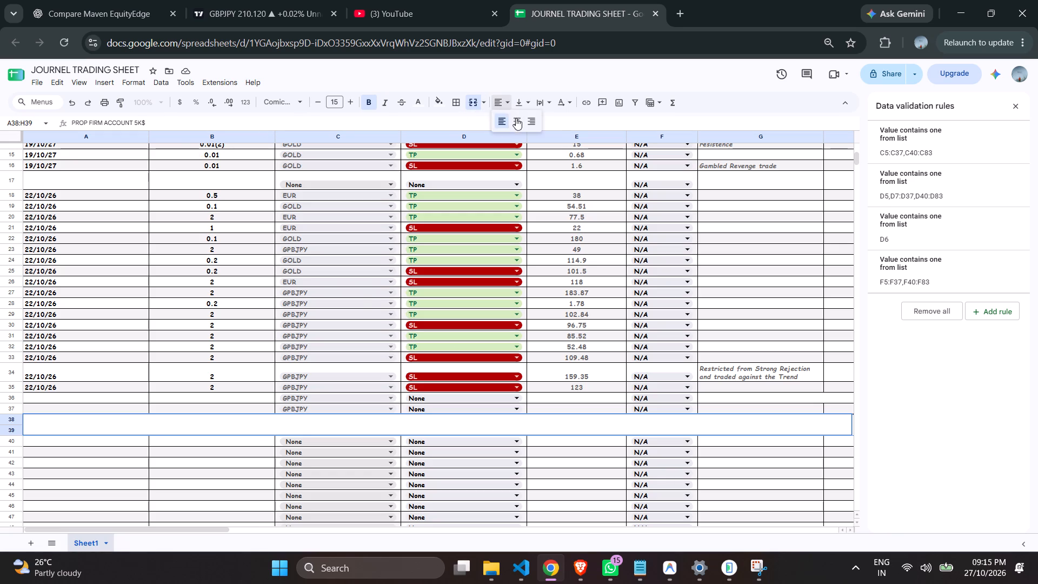
pyautogui.click(517, 120)
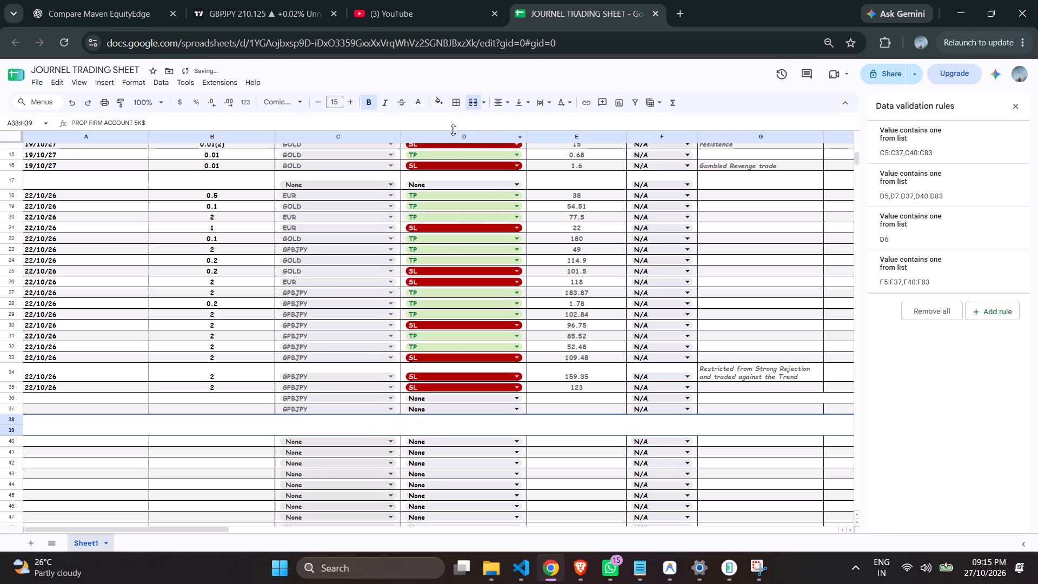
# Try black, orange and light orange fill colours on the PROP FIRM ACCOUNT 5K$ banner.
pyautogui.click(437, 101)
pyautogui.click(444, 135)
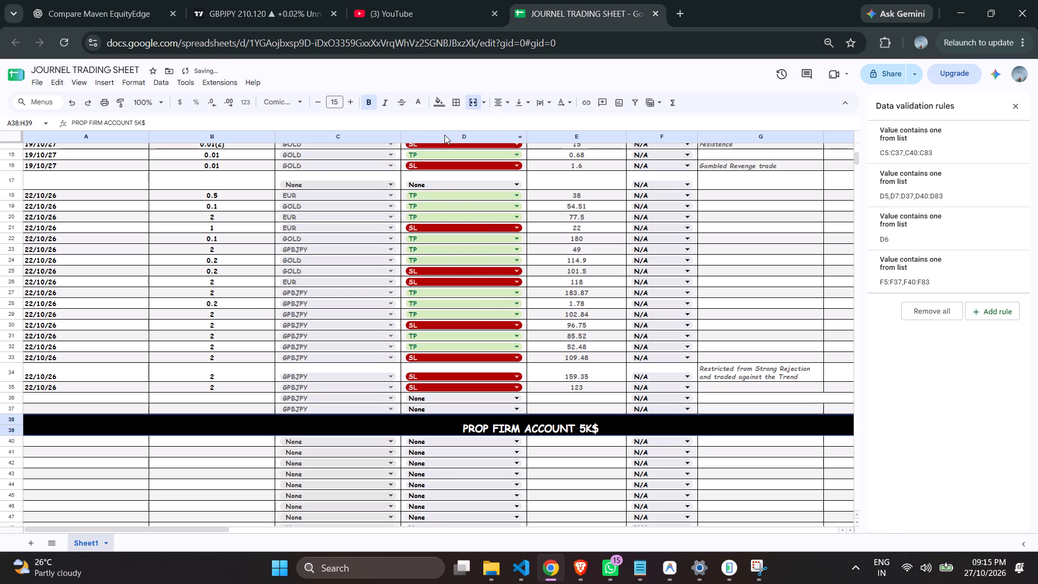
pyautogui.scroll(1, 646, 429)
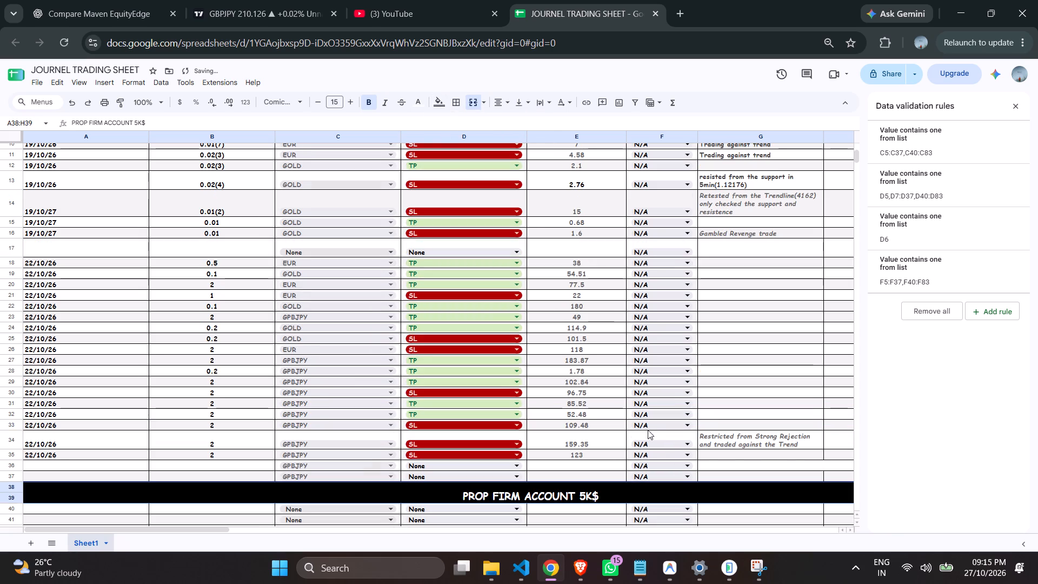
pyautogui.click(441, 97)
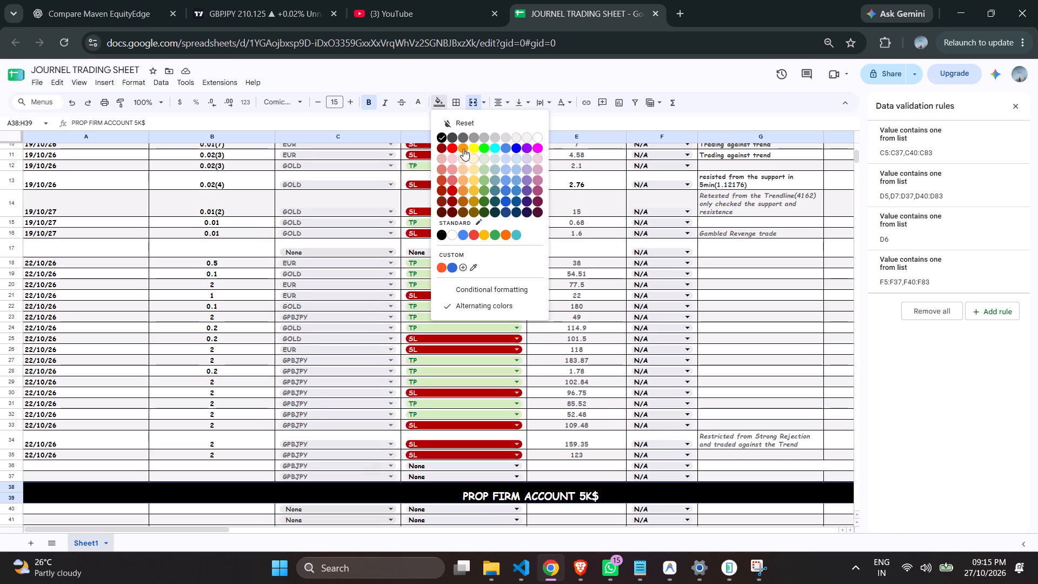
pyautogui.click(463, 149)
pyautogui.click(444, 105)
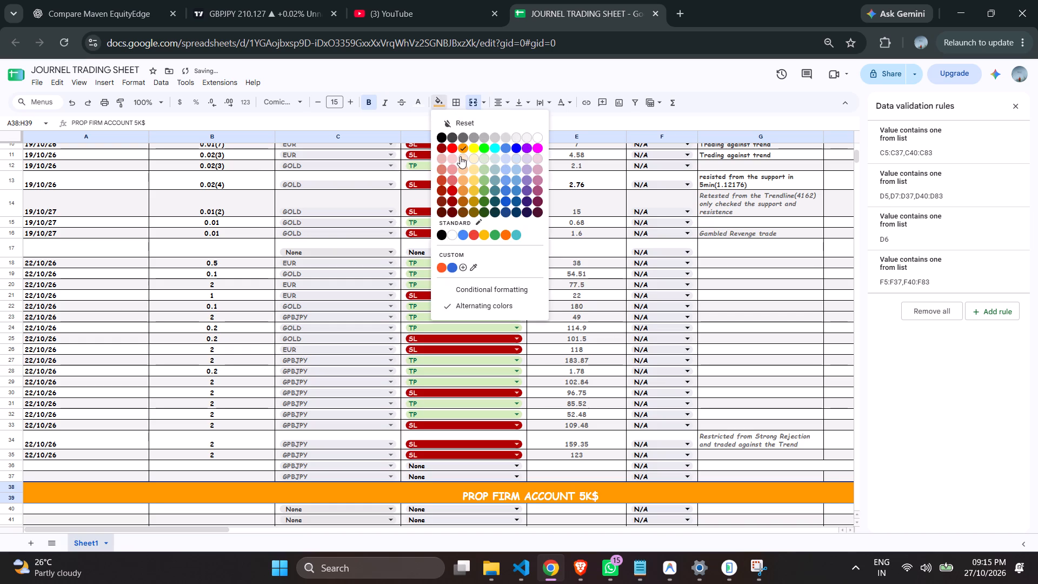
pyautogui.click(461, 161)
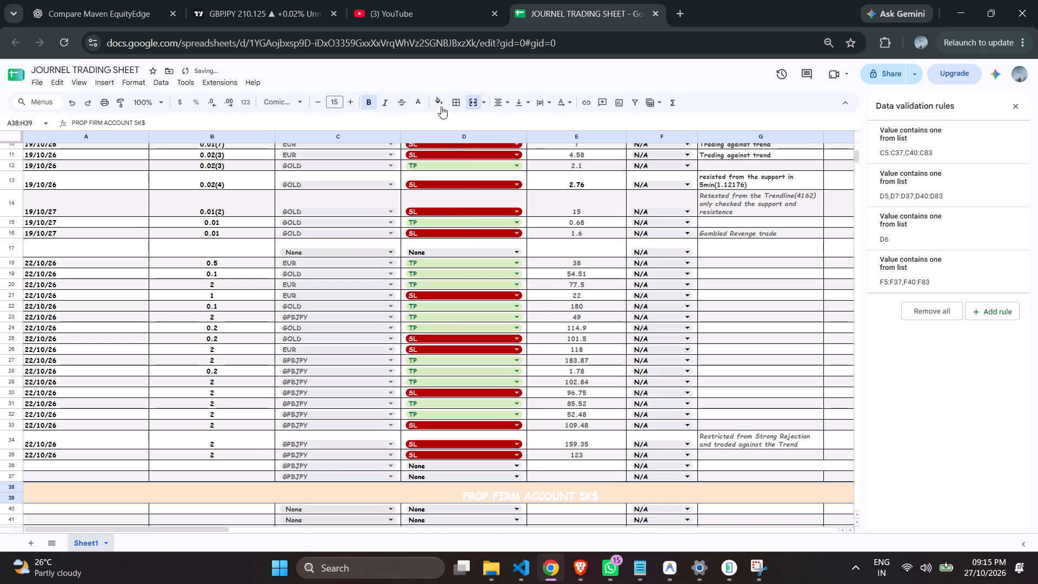
# Fill the PROP FIRM ACCOUNT 5K$ banner with dark magenta and check it against the surrounding rows.
pyautogui.click(436, 99)
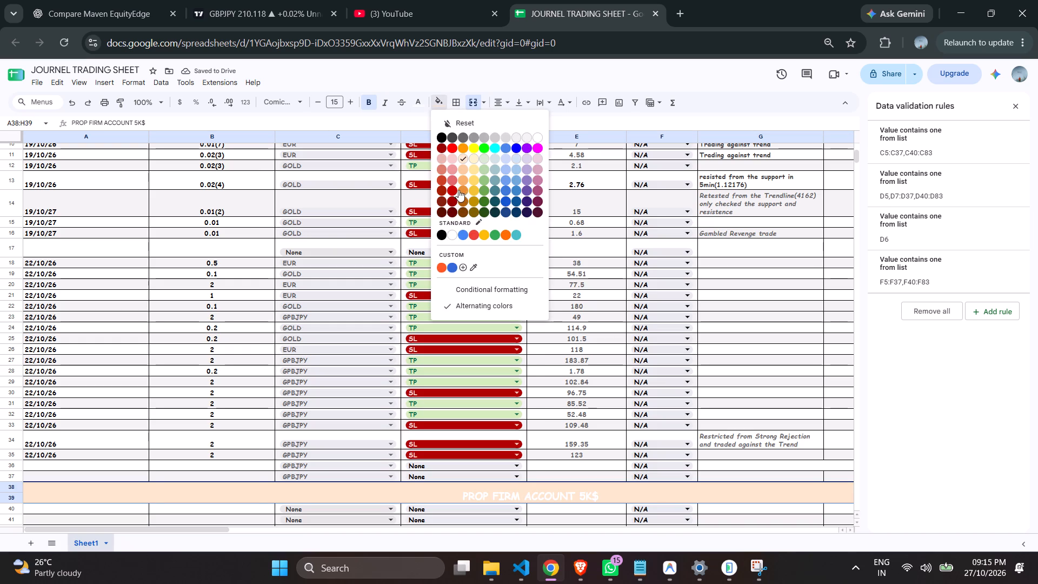
pyautogui.click(537, 189)
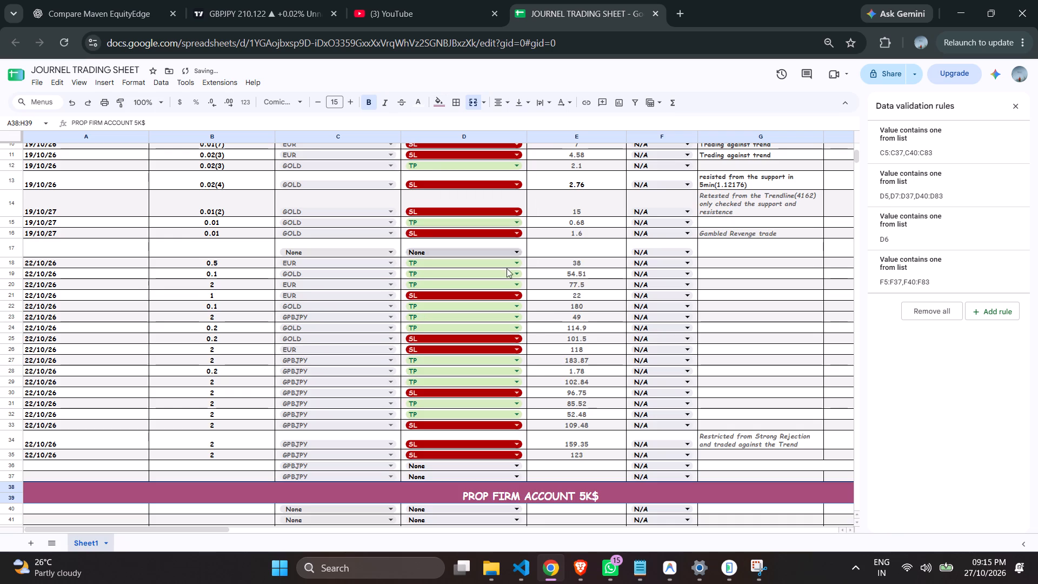
pyautogui.scroll(-2, 510, 296)
pyautogui.scroll(1, 520, 335)
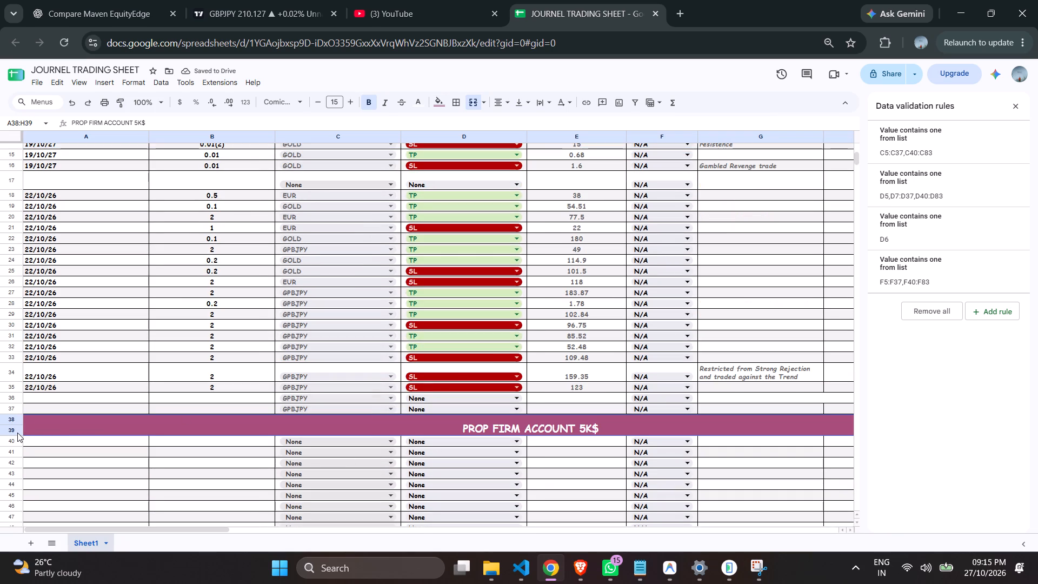
# Switch to YouTube and look through the recommended videos and Shorts on the home feed.
pyautogui.click(423, 0)
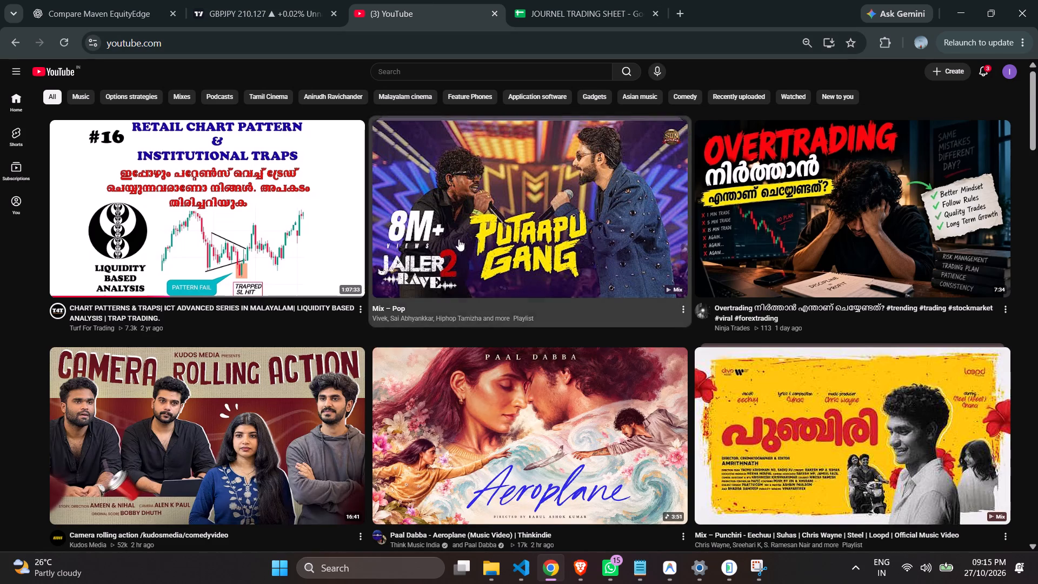
pyautogui.scroll(-3, 461, 243)
pyautogui.scroll(1, 467, 256)
pyautogui.scroll(-1, 467, 257)
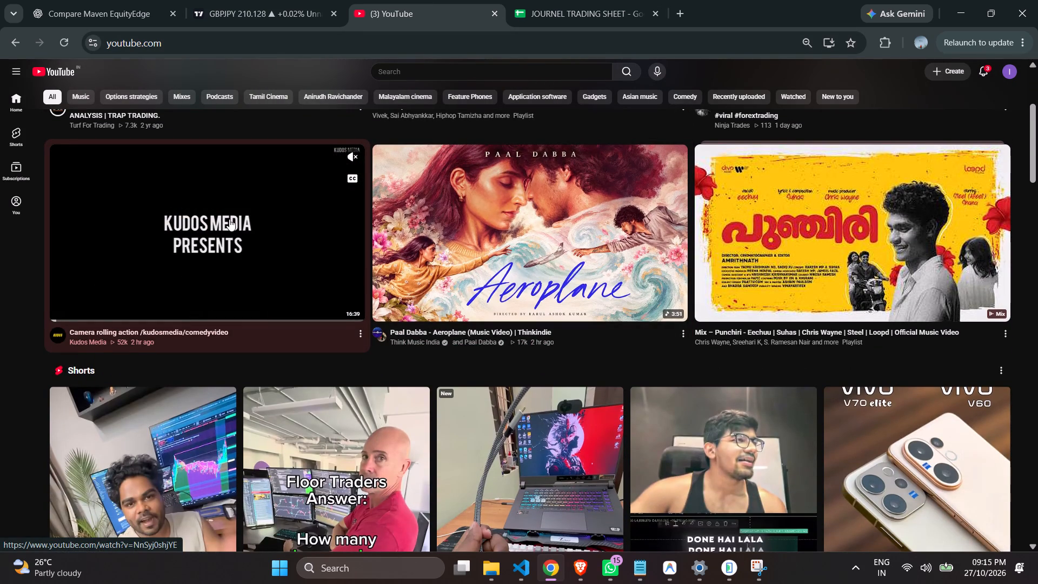
pyautogui.scroll(-2, 229, 217)
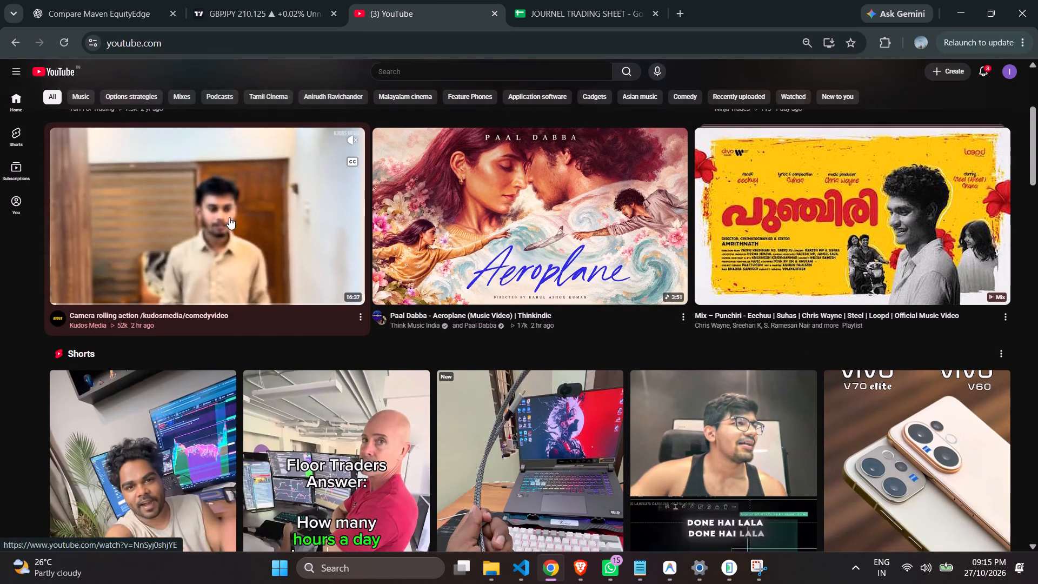
pyautogui.scroll(-1, 229, 217)
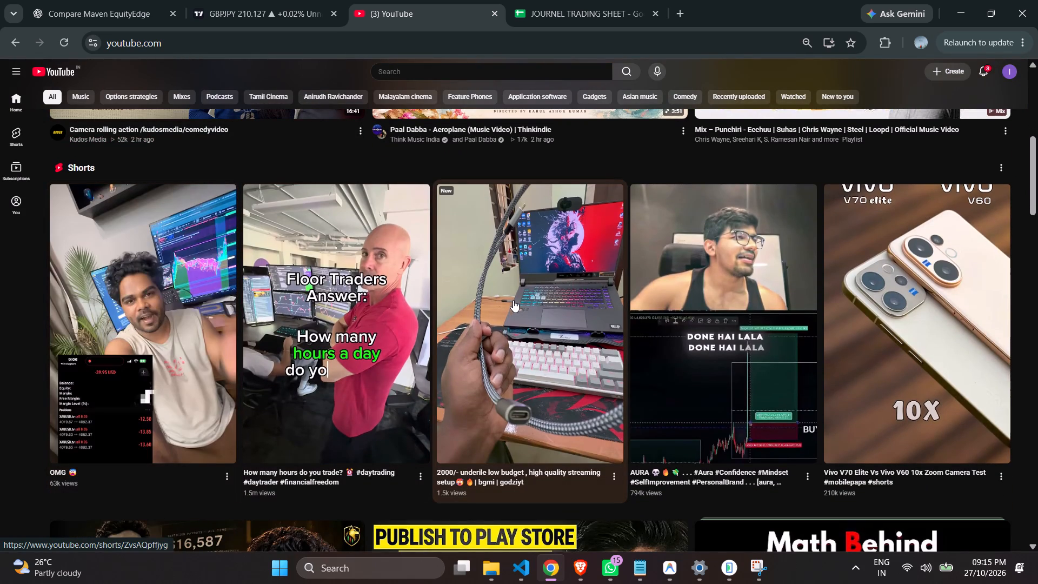
pyautogui.scroll(-3, 523, 297)
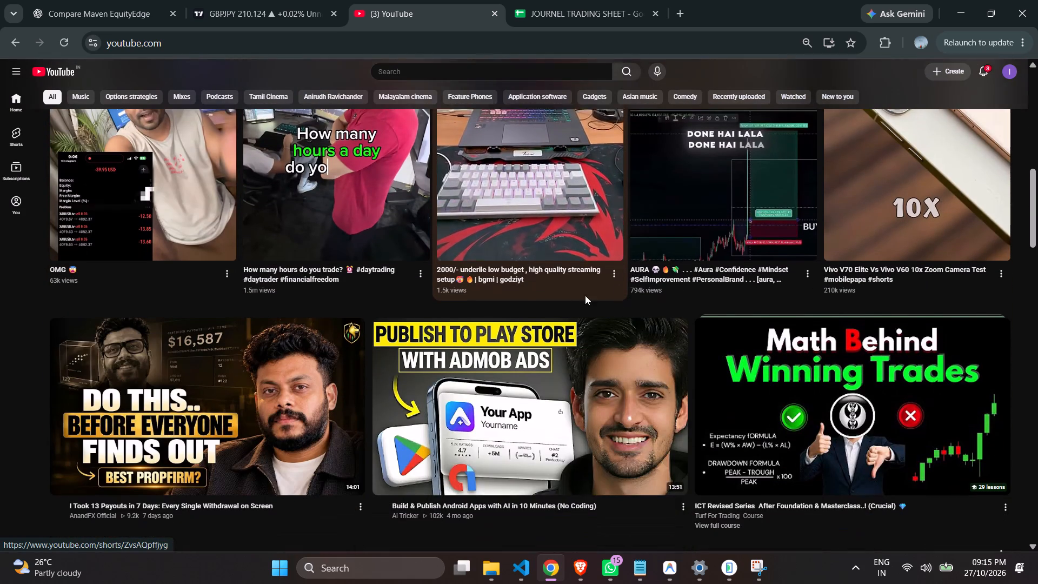
pyautogui.scroll(-1, 561, 288)
pyautogui.scroll(1, 560, 291)
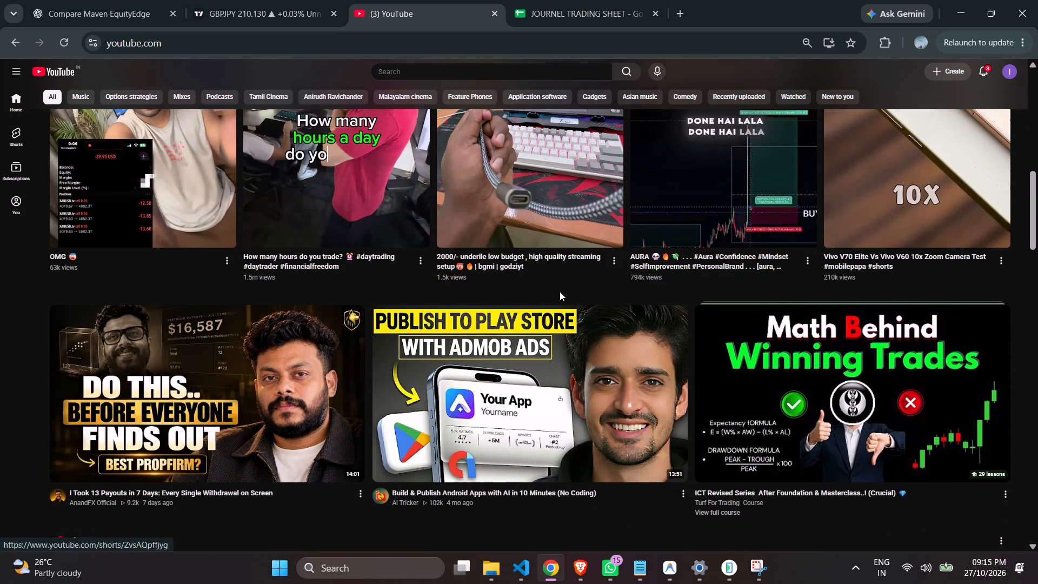
pyautogui.scroll(1, 545, 316)
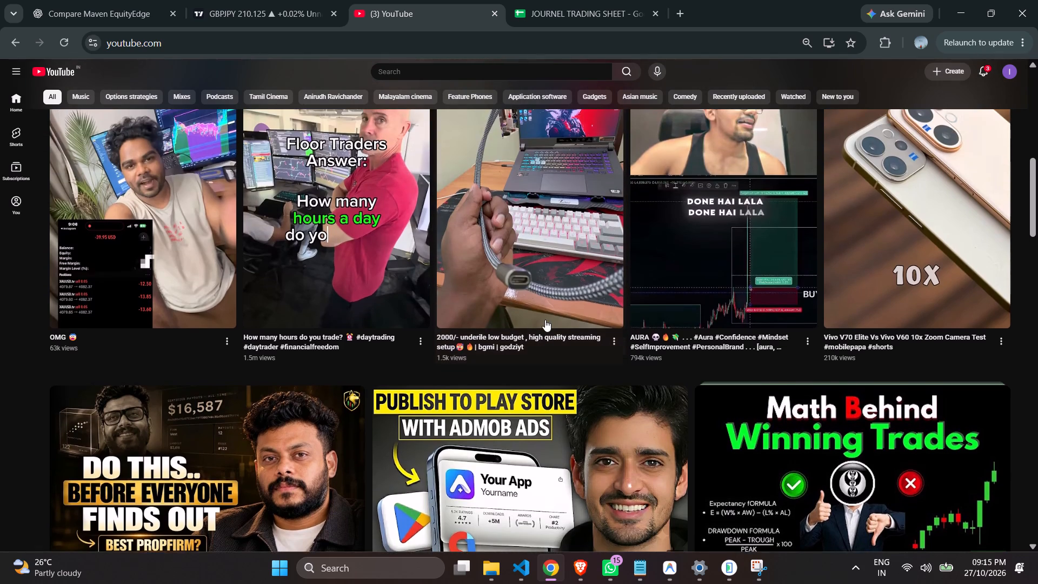
pyautogui.scroll(1, 545, 320)
pyautogui.scroll(-2, 234, 388)
pyautogui.scroll(1, 232, 390)
pyautogui.scroll(-1, 232, 391)
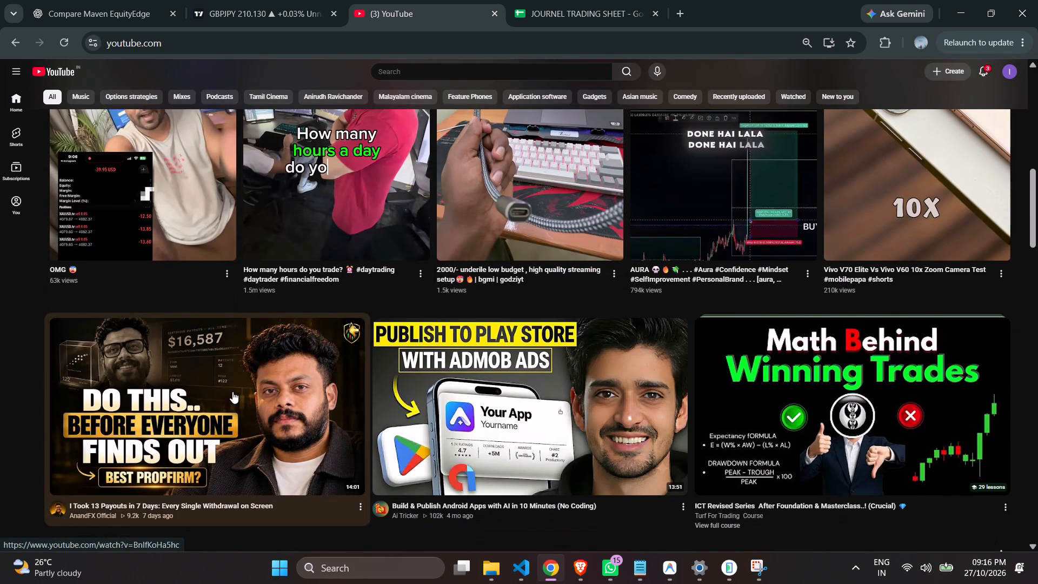
pyautogui.scroll(-1, 232, 391)
pyautogui.scroll(1, 232, 391)
pyautogui.scroll(-1, 232, 391)
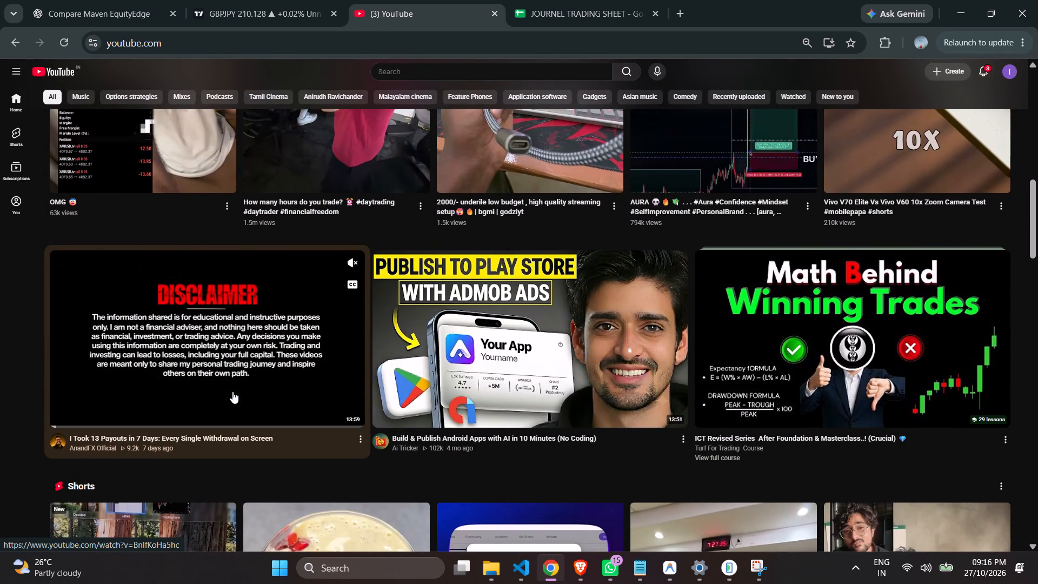
pyautogui.scroll(1, 233, 391)
pyautogui.scroll(-2, 233, 391)
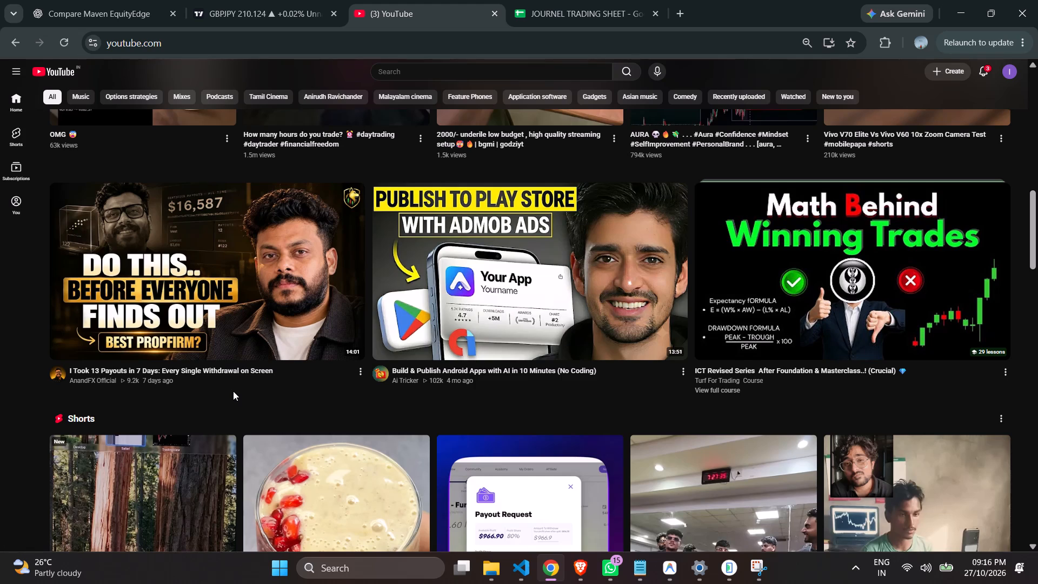
pyautogui.scroll(-3, 353, 389)
pyautogui.scroll(1, 396, 403)
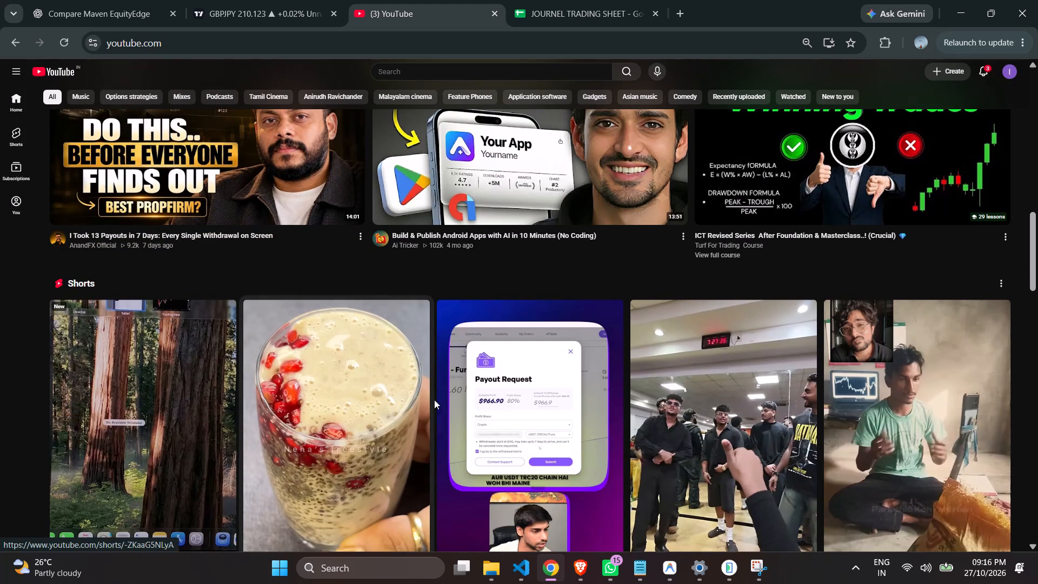
pyautogui.scroll(-3, 531, 389)
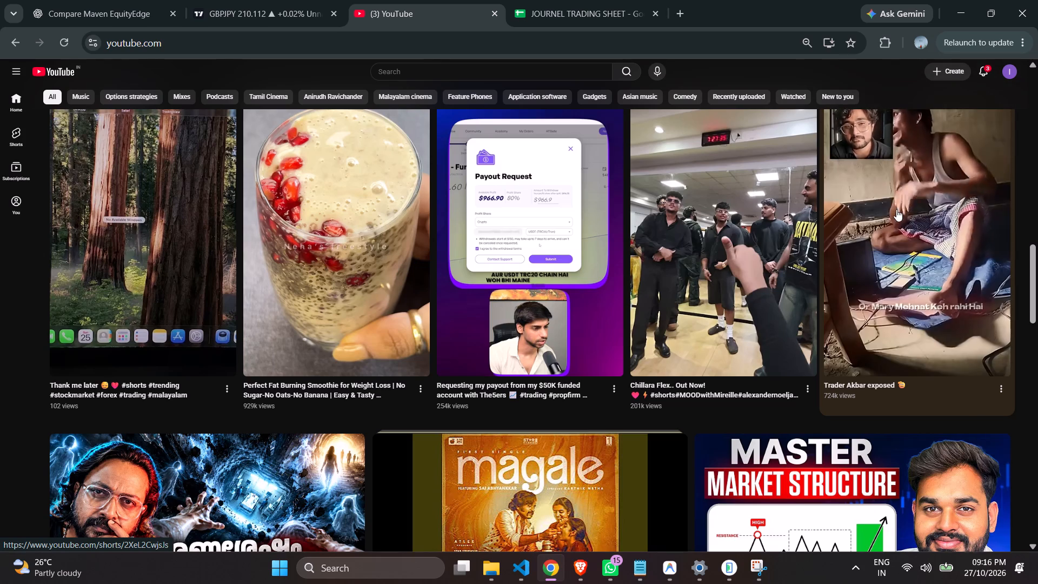
pyautogui.scroll(-2, 896, 214)
pyautogui.scroll(1, 895, 220)
pyautogui.scroll(-5, 895, 220)
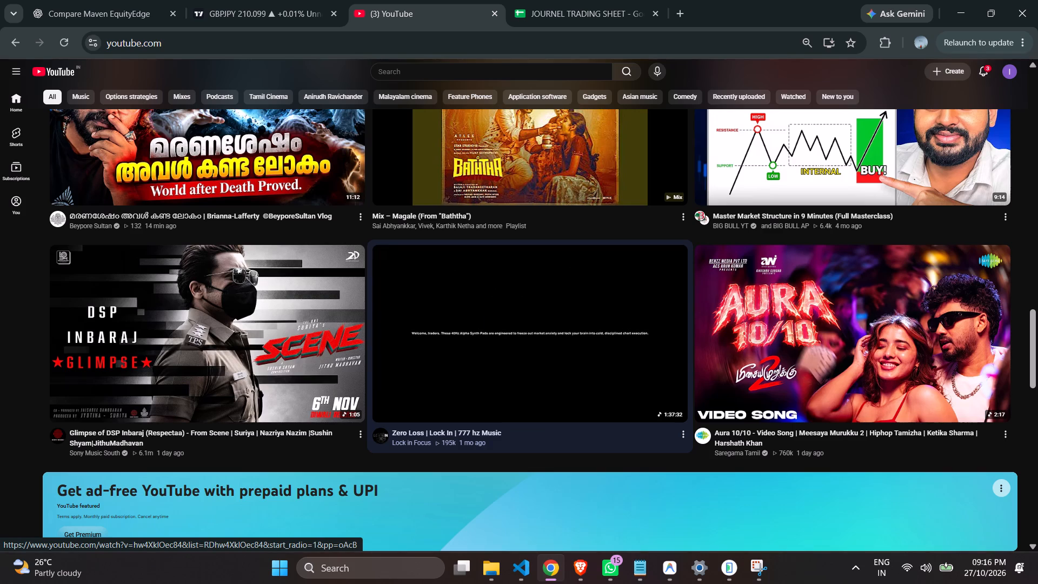
# Switch to TradingView and examine recent GBPJPY price action and the marked order blocks on the 5-minute chart.
pyautogui.click(246, 10)
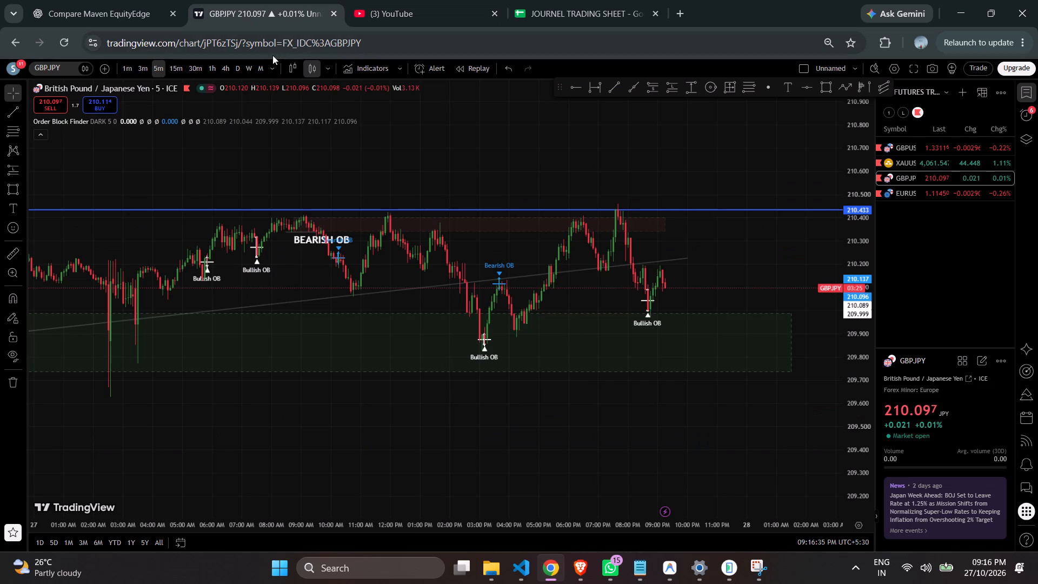
pyautogui.scroll(1, 643, 284)
pyautogui.scroll(-1, 643, 286)
pyautogui.scroll(1, 644, 289)
pyautogui.scroll(-1, 645, 290)
pyautogui.scroll(4, 616, 291)
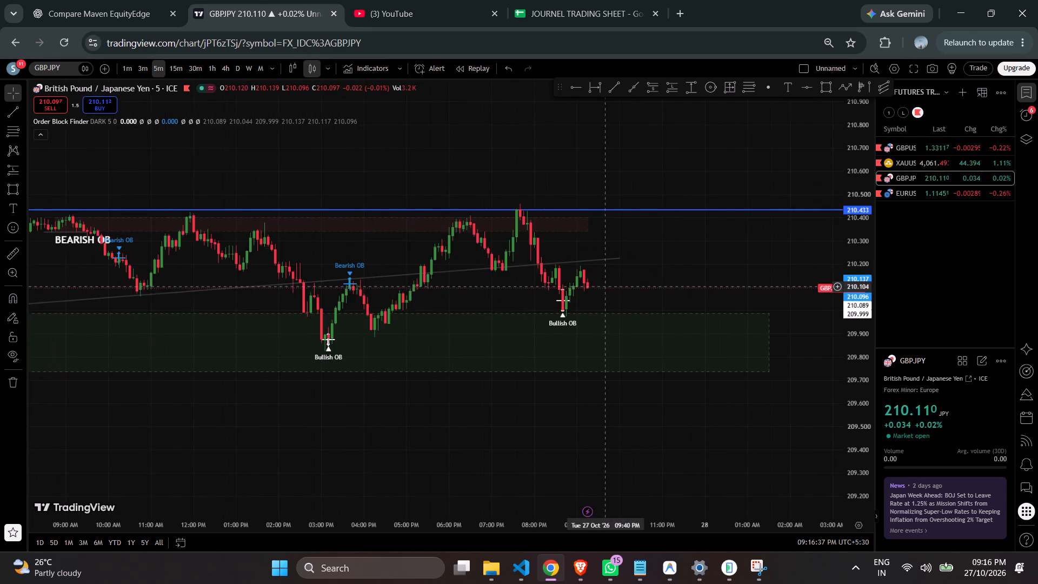
pyautogui.scroll(4, 603, 286)
pyautogui.moveTo(853, 280); pyautogui.dragTo(810, 184)
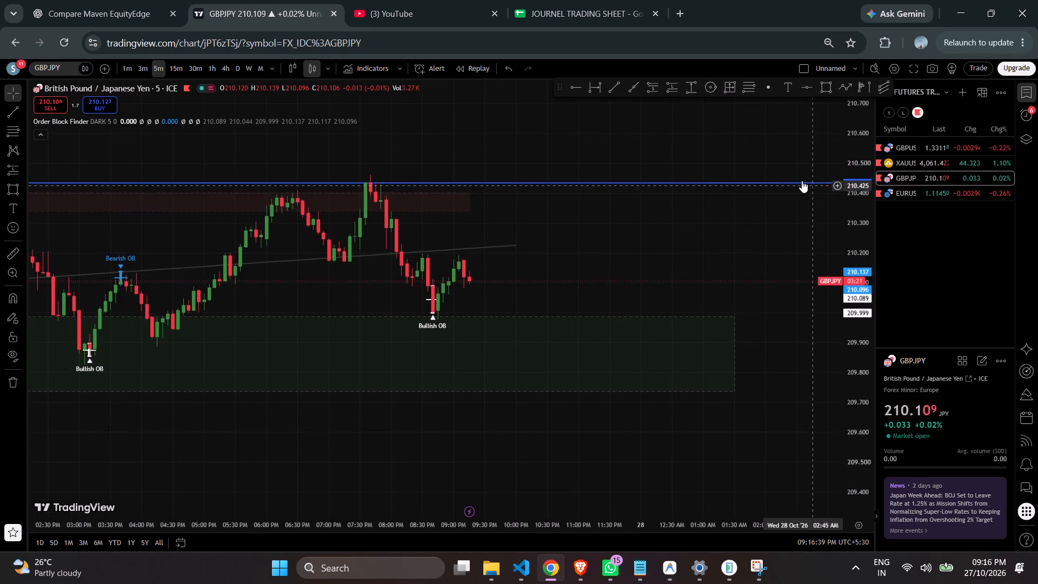
pyautogui.scroll(-7, 638, 199)
pyautogui.scroll(2, 650, 241)
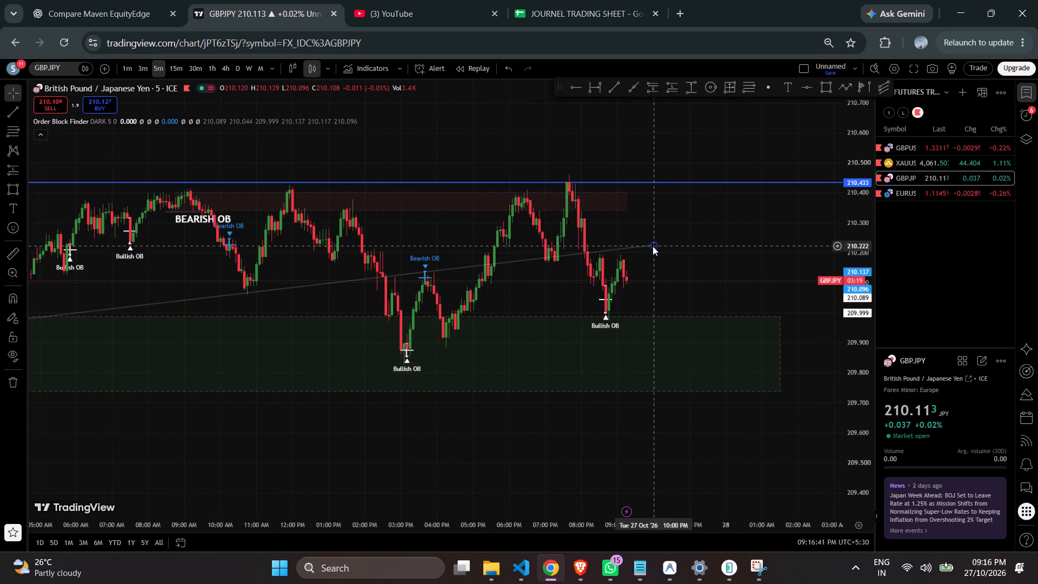
pyautogui.scroll(-2, 653, 246)
pyautogui.scroll(-1, 581, 272)
pyautogui.scroll(1, 577, 277)
pyautogui.scroll(-5, 577, 278)
pyautogui.scroll(1, 567, 312)
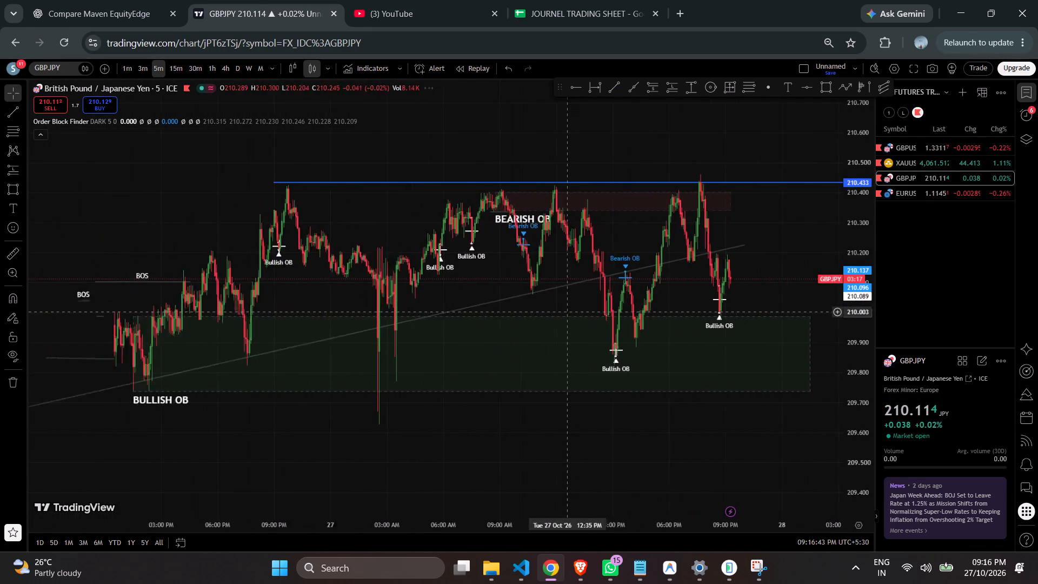
pyautogui.scroll(-4, 567, 312)
pyautogui.scroll(1, 567, 312)
# Change the GBPJPY chart to the 1-hour timeframe and examine the candles around the marked order blocks.
pyautogui.click(213, 70)
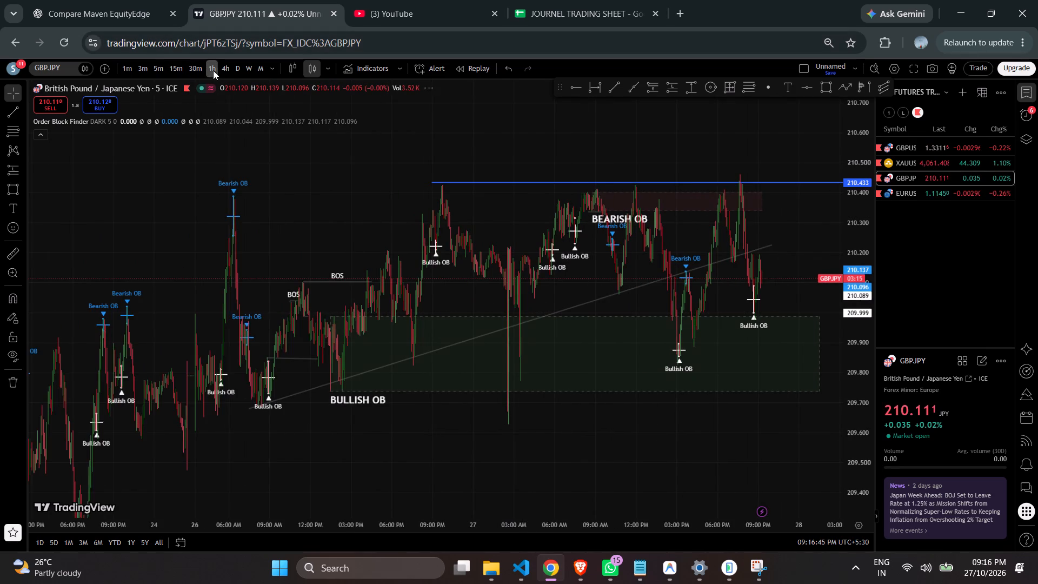
pyautogui.scroll(4, 315, 185)
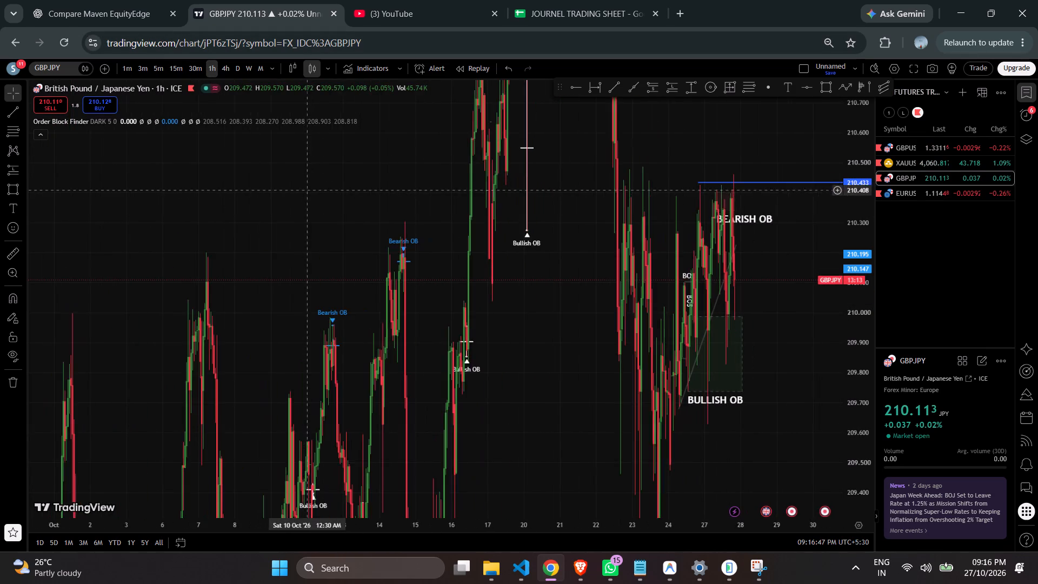
pyautogui.scroll(12, 307, 189)
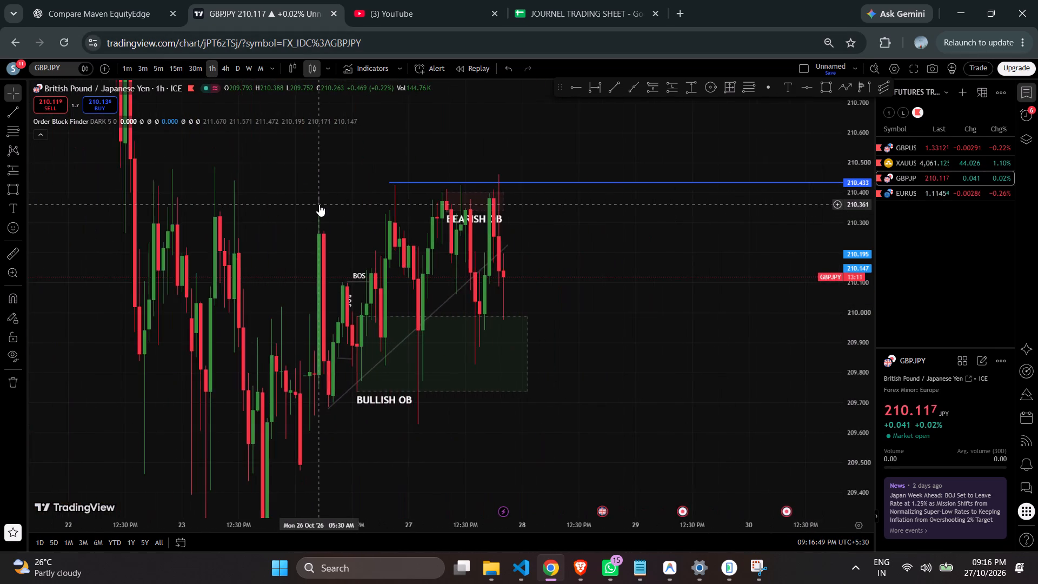
pyautogui.scroll(1, 319, 204)
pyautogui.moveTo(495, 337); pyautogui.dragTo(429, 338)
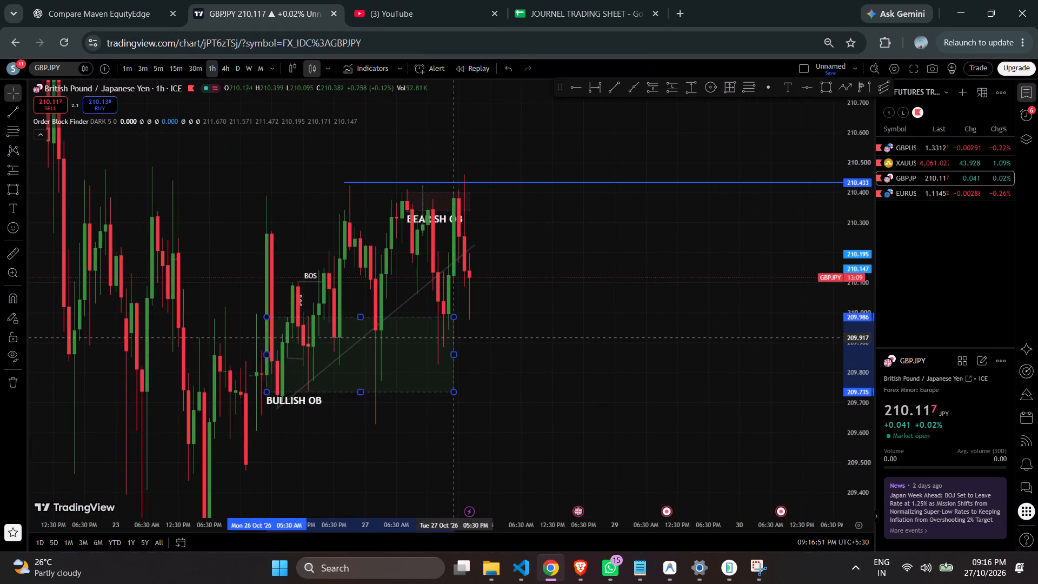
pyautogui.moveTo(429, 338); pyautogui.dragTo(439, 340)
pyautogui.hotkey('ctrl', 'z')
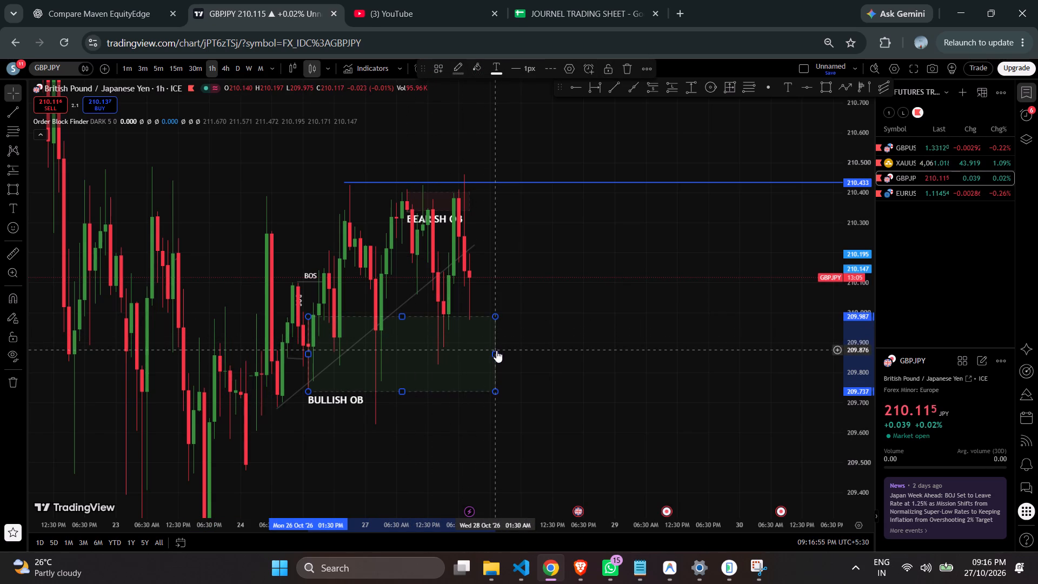
# Shorten the green BULLISH OB zone so that it ends at about 07:30 AM on 27 October.
pyautogui.moveTo(496, 355); pyautogui.dragTo(400, 355)
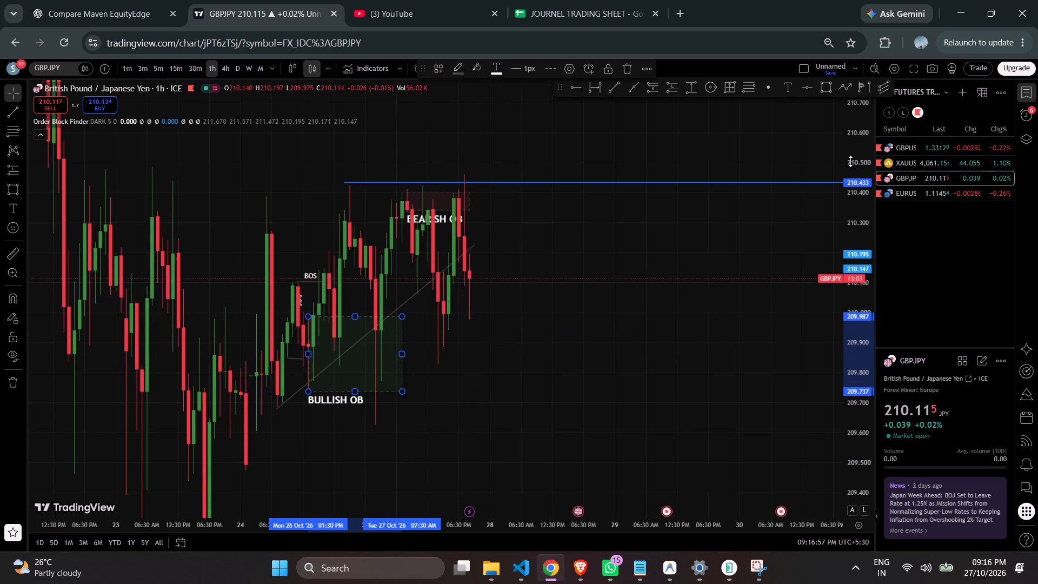
pyautogui.moveTo(847, 157); pyautogui.dragTo(837, 360)
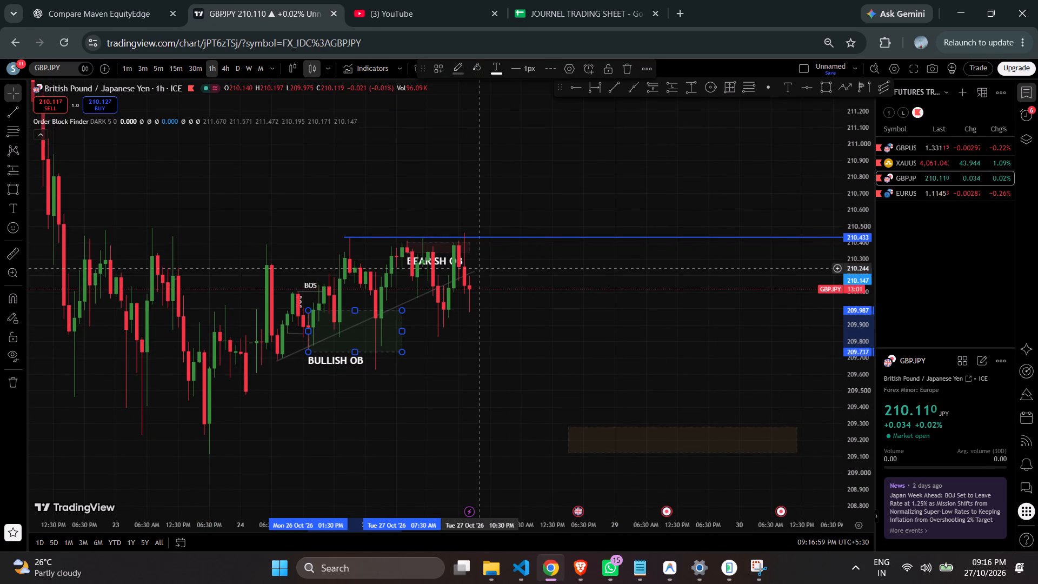
pyautogui.moveTo(481, 267); pyautogui.dragTo(493, 292)
pyautogui.moveTo(289, 379); pyautogui.dragTo(307, 427)
pyautogui.moveTo(560, 368); pyautogui.dragTo(543, 255)
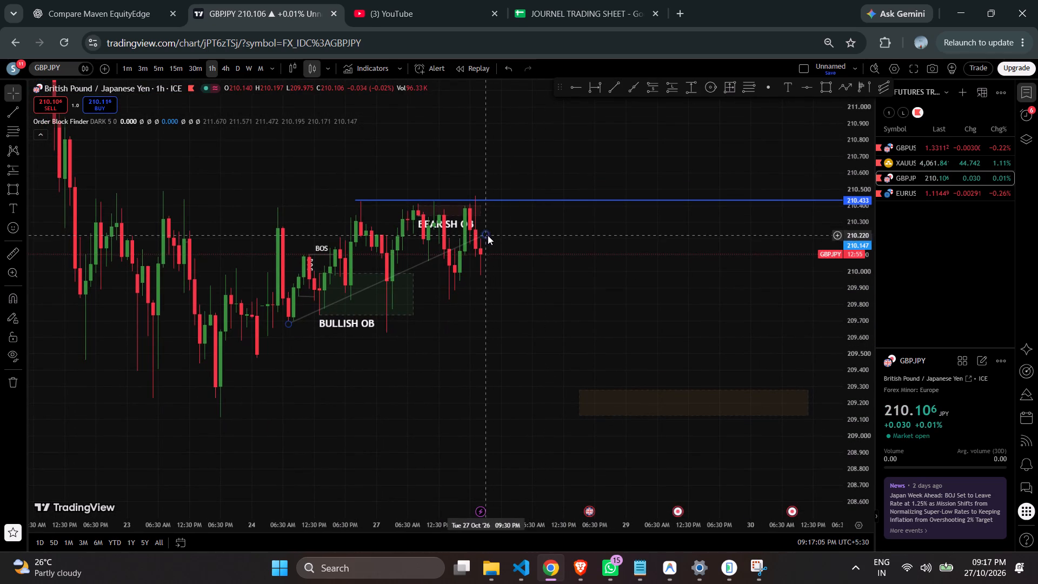
pyautogui.moveTo(488, 235); pyautogui.dragTo(518, 270)
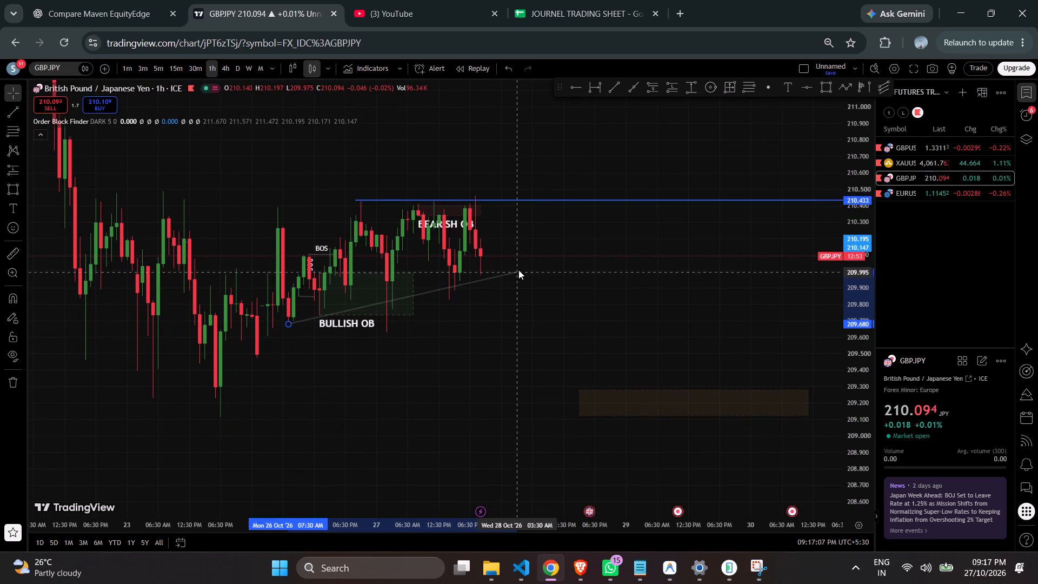